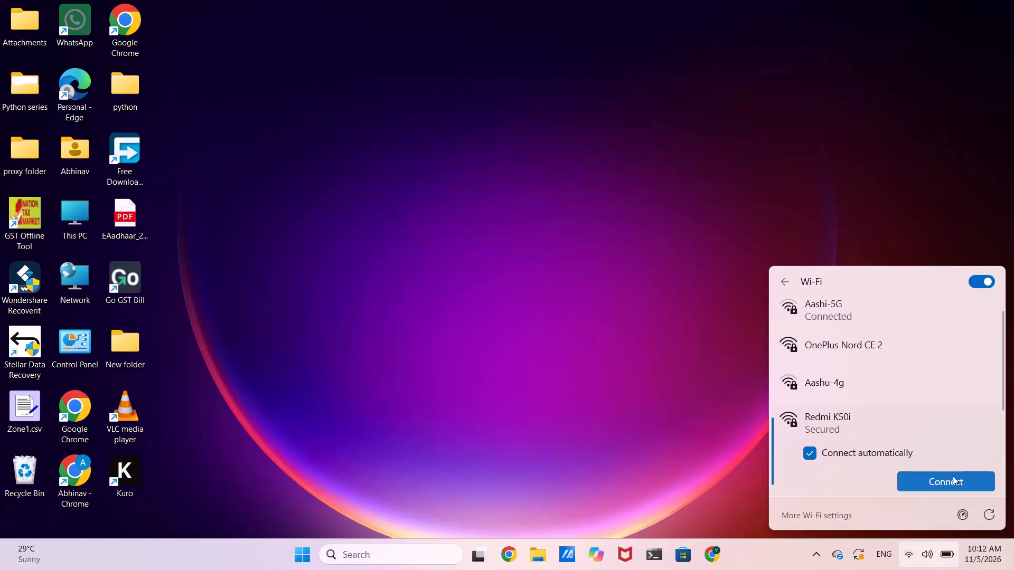
# Start connecting to the Redmi K50i Wi-Fi network with automatic connection kept on.
pyautogui.click(953, 476)
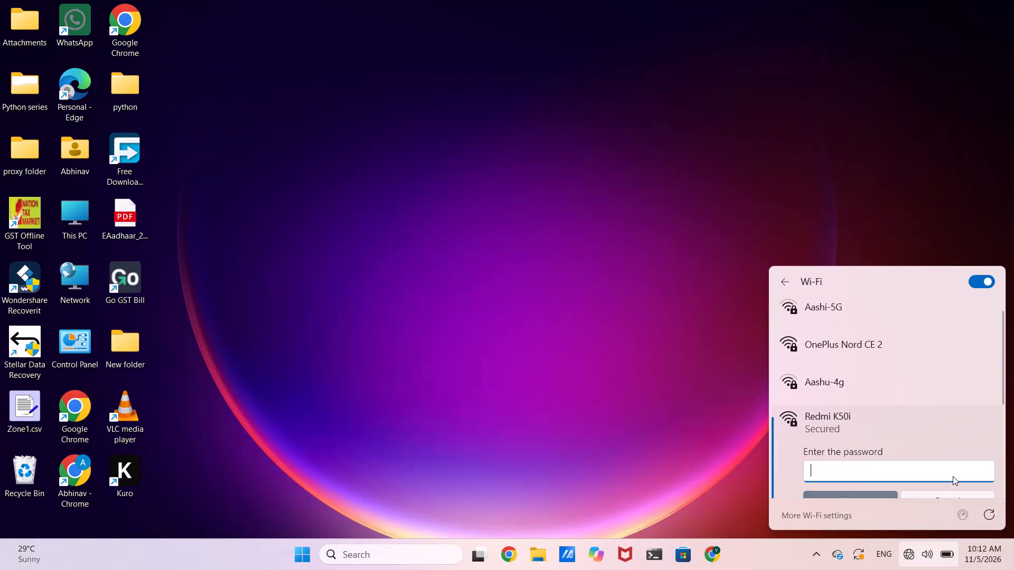
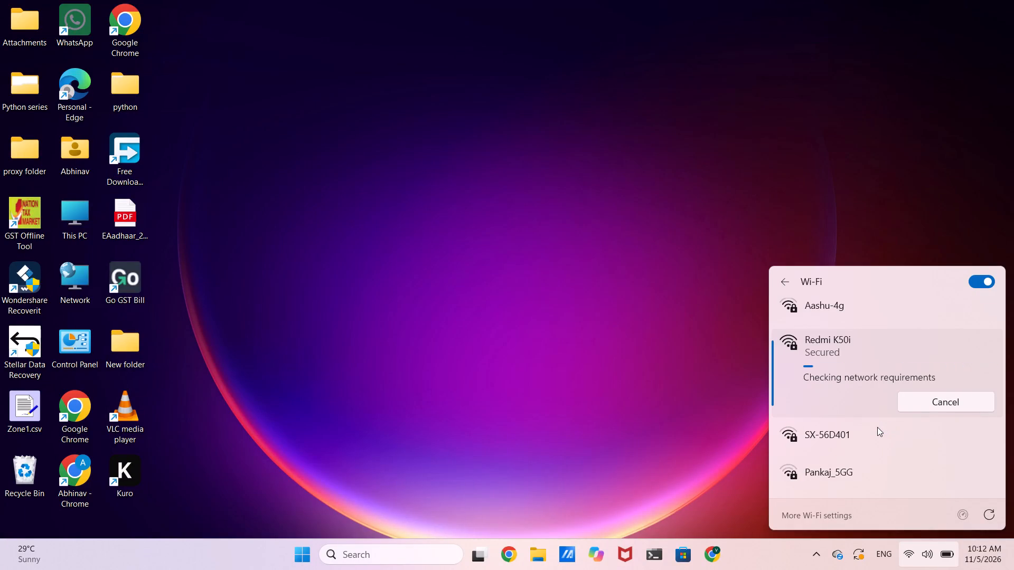
# Try again to connect to the Redmi K50i Wi-Fi network with automatic connection kept on, and return to the desktop.
pyautogui.scroll(3, 877, 427)
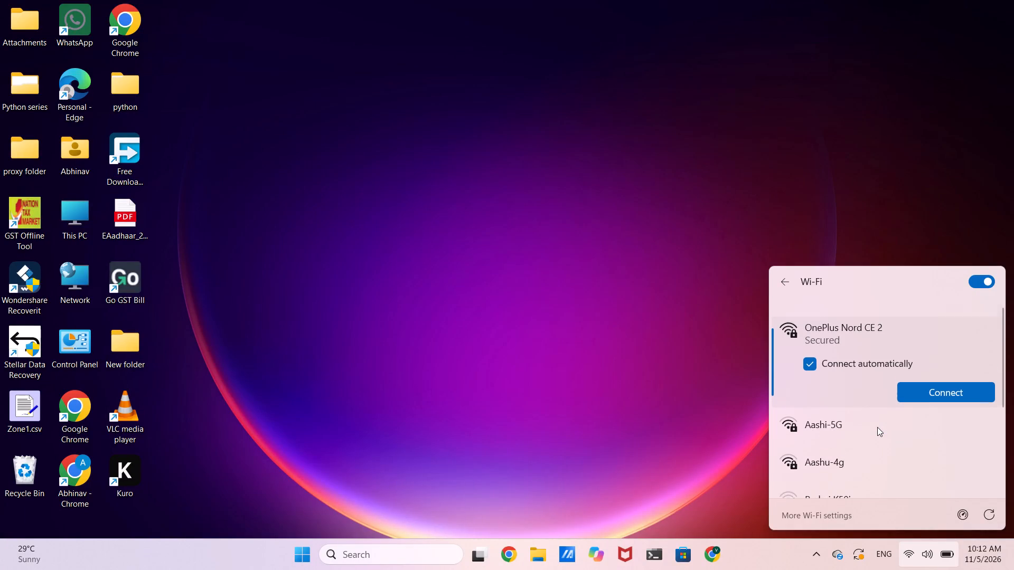
pyautogui.scroll(4, 877, 427)
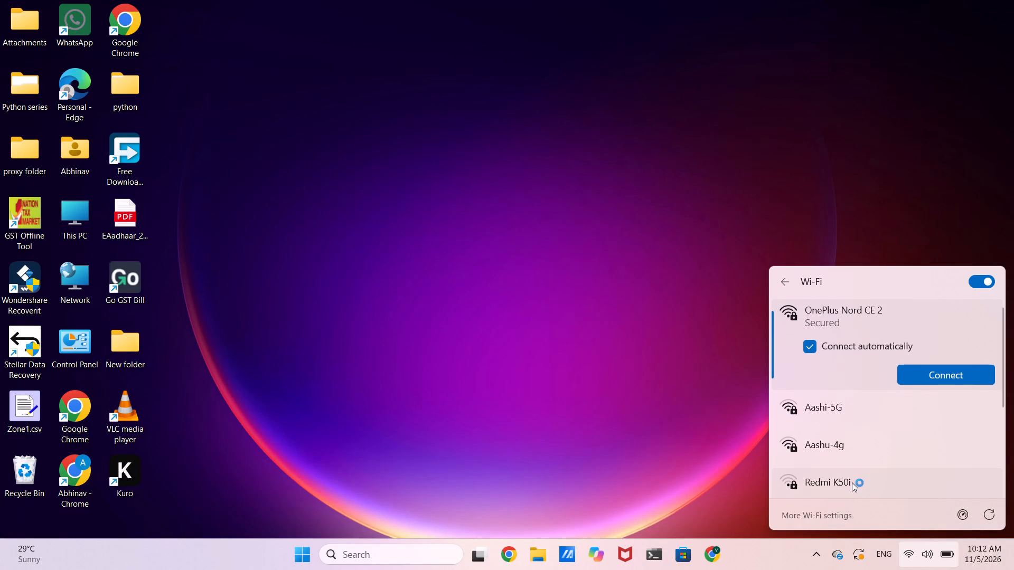
pyautogui.click(850, 480)
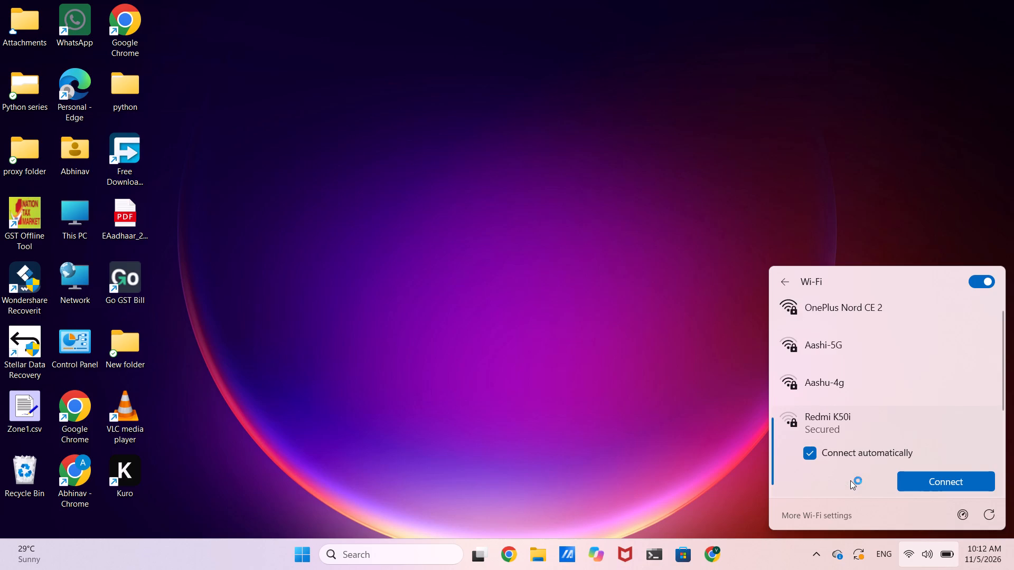
pyautogui.click(952, 489)
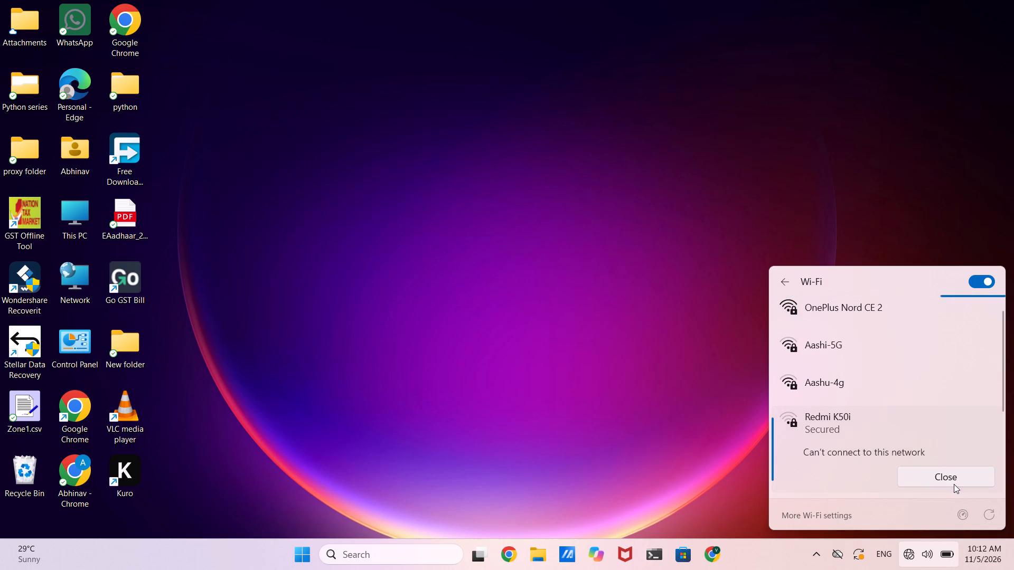
pyautogui.click(957, 481)
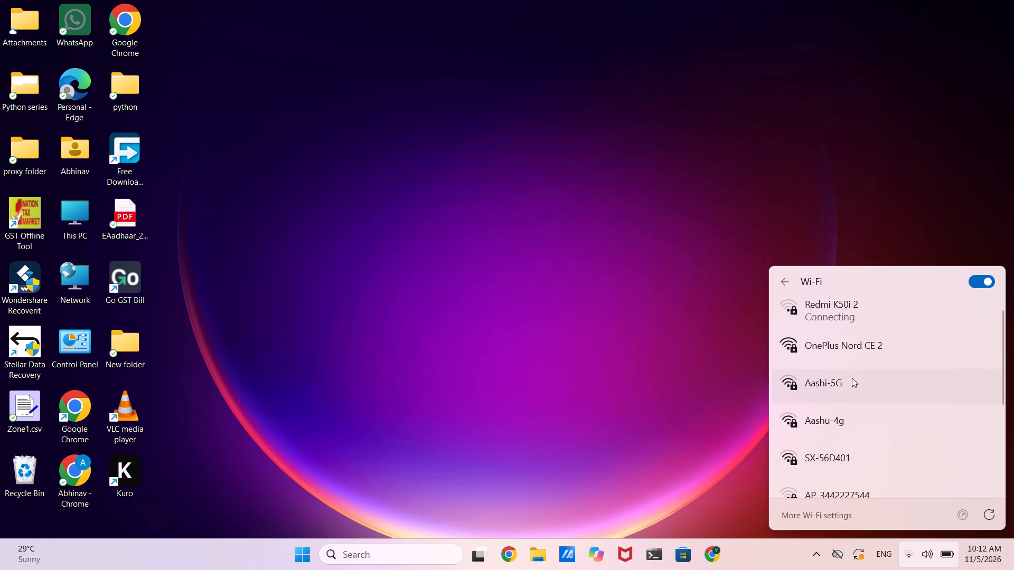
pyautogui.click(784, 281)
pyautogui.click(512, 371)
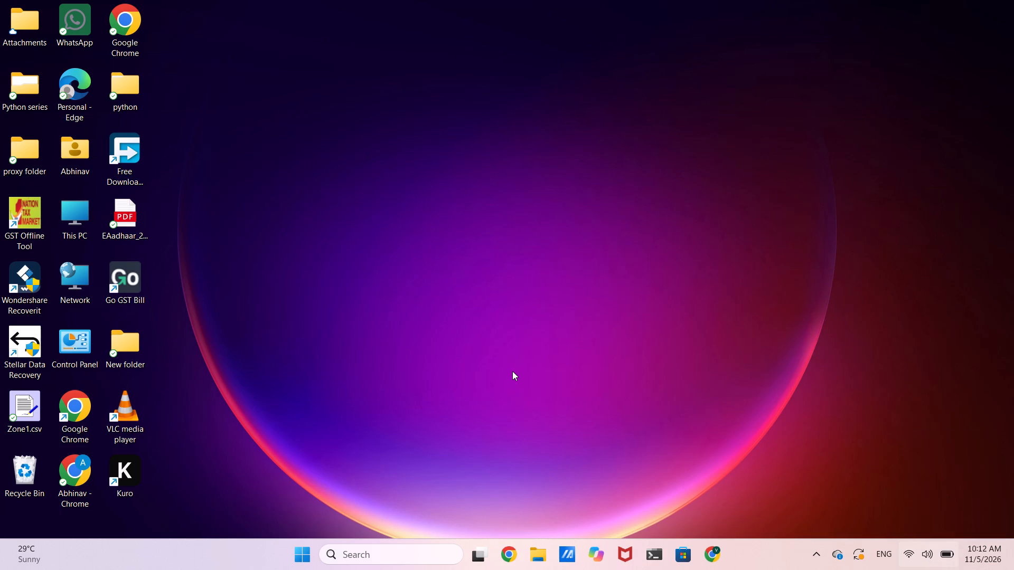
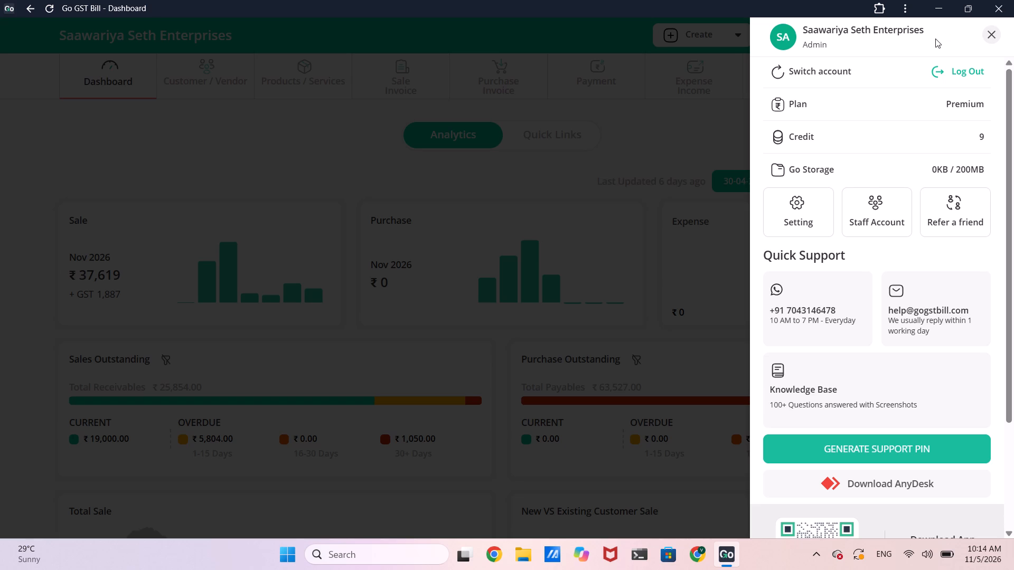
# Dismiss the account side panel and open the Sale Invoice section.
pyautogui.click(328, 161)
pyautogui.click(406, 62)
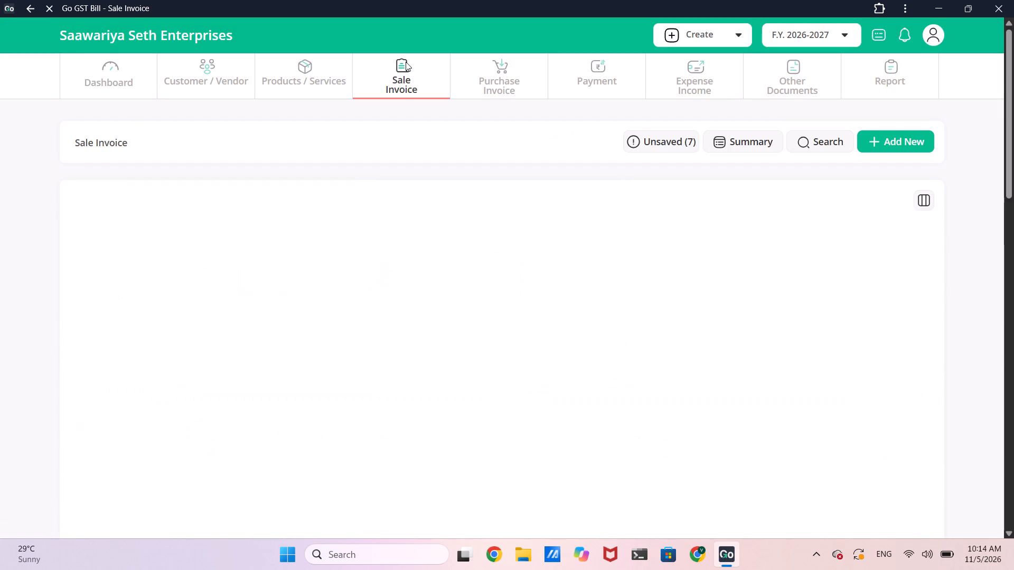
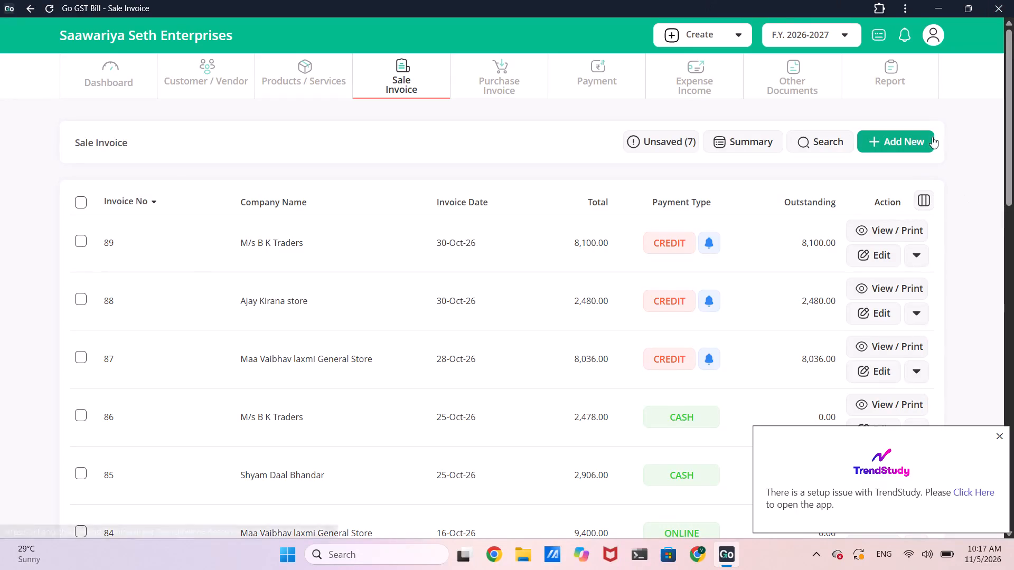
# Close the TrendStudy setup notice and start a new sale invoice.
pyautogui.click(994, 434)
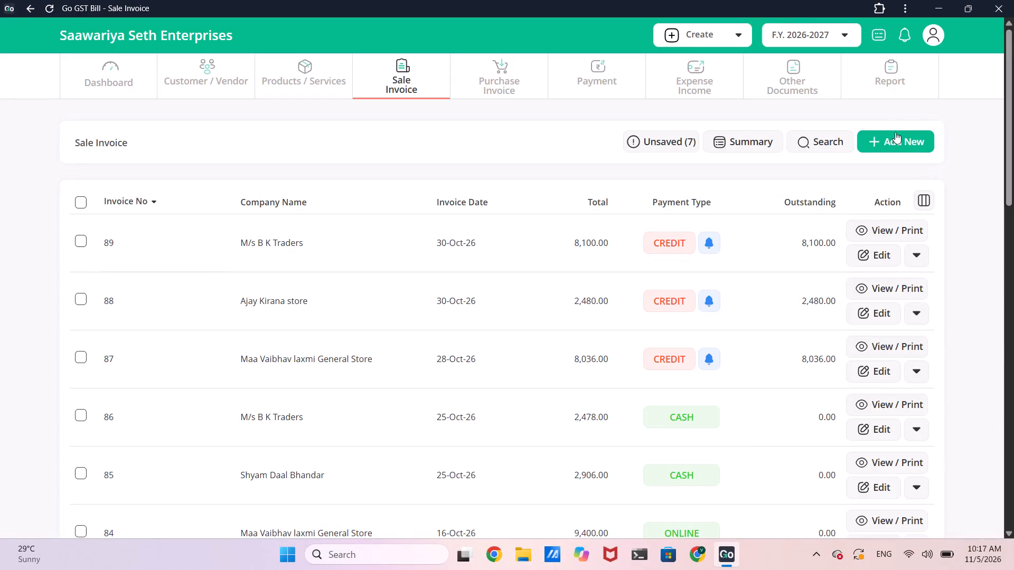
pyautogui.click(890, 143)
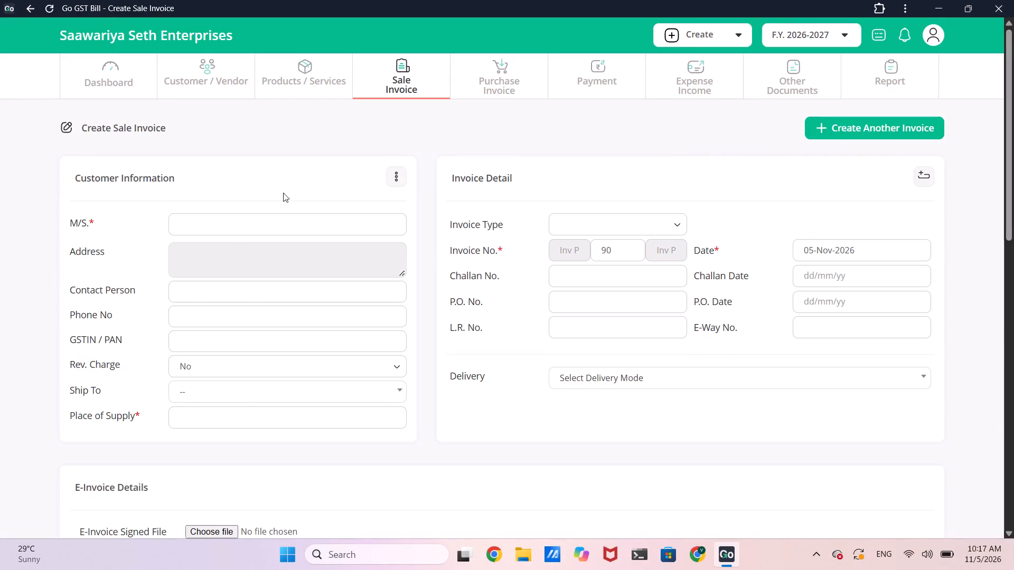
# Search for "gaura" in the customer field and select Gaurav general Store as the invoice's customer.
pyautogui.click(273, 222)
pyautogui.write('gaura')
pyautogui.click(243, 243)
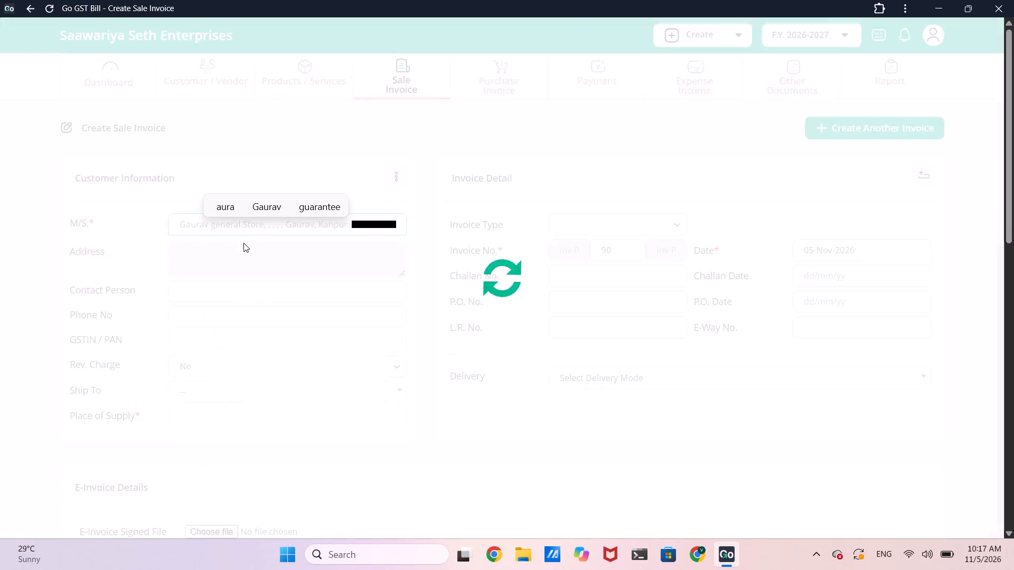
# Switch the keyboard input language to Hindi and open the product suggestions for the first row of Product Items.
pyautogui.scroll(-4, 243, 243)
pyautogui.click(136, 449)
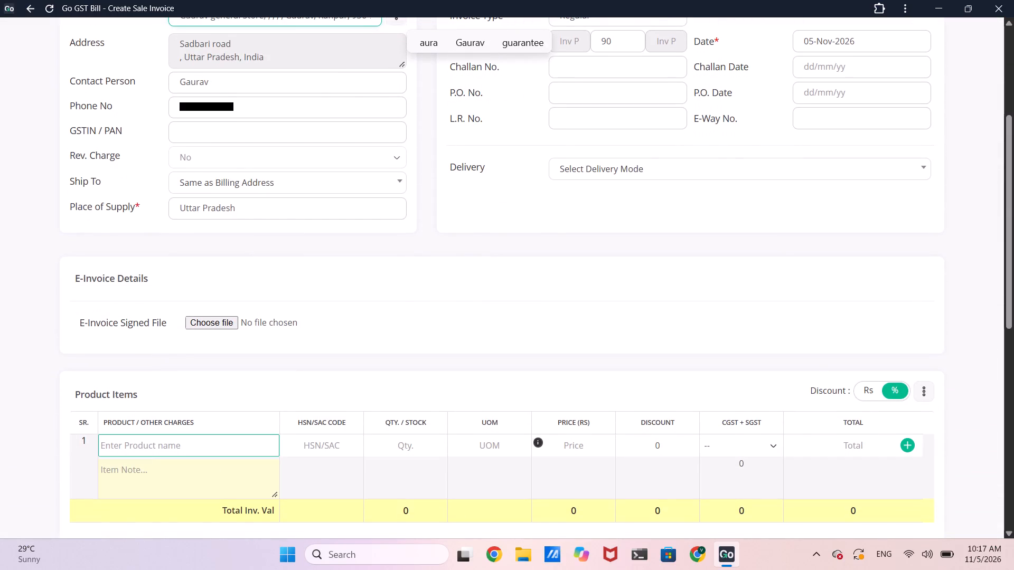
pyautogui.press('super+space')
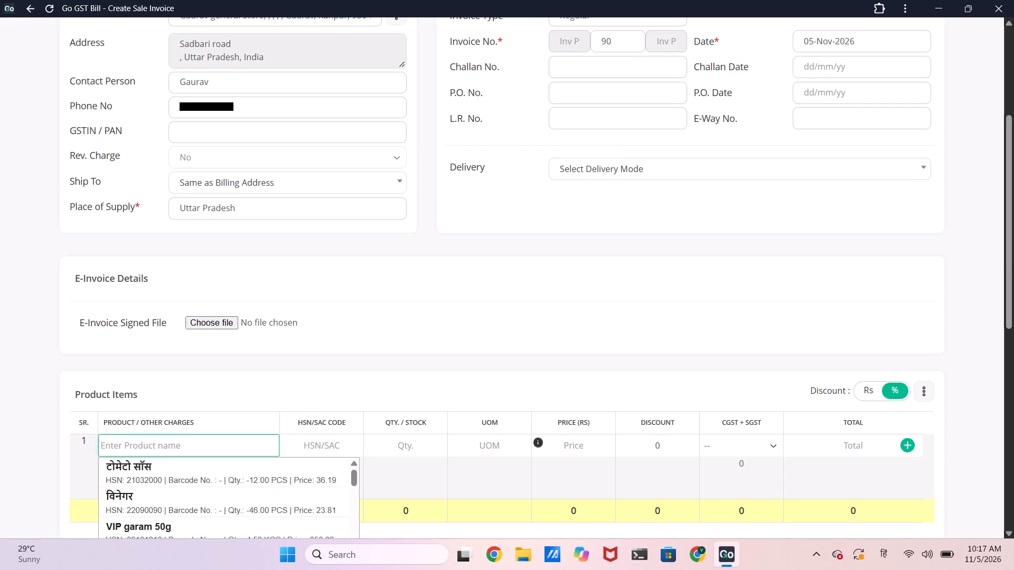
pyautogui.click(136, 449)
pyautogui.hscroll(1, 136, 449)
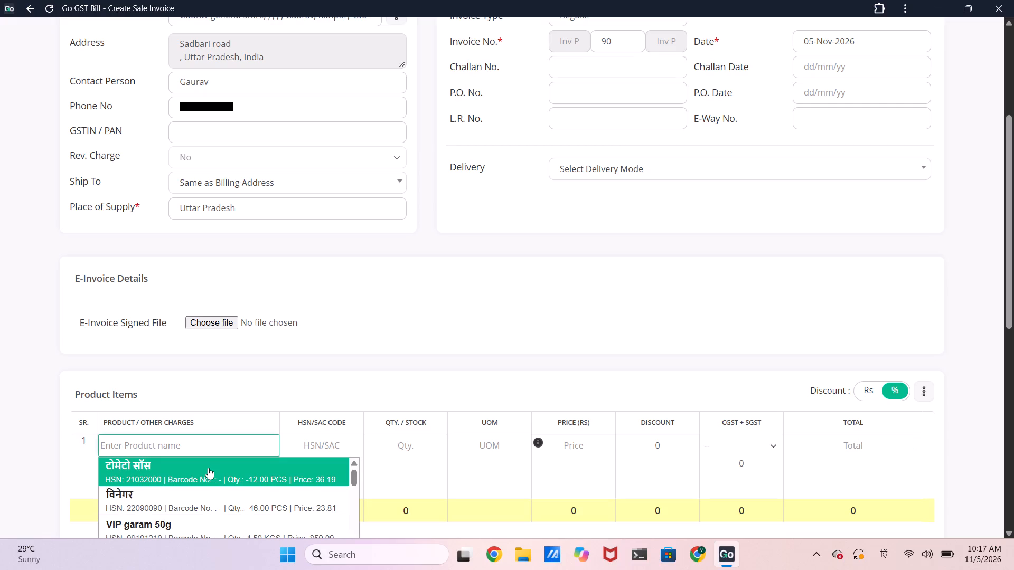
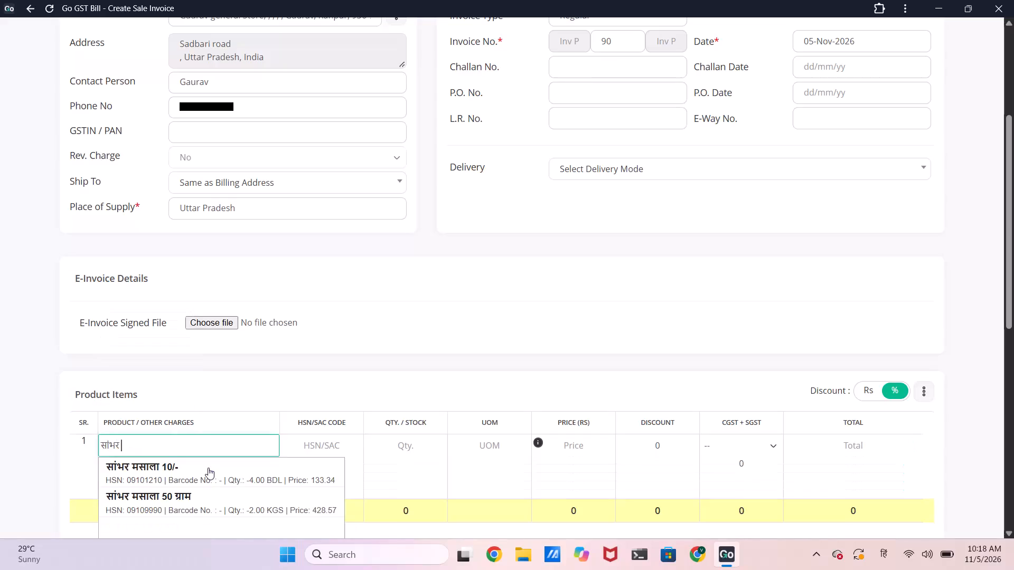
# Choose सांभर मसाला 10/- as the product in row 1 of Product Items.
pyautogui.click(196, 470)
# Search for "biryani" in Hindi and add बिरयानी / पुलाव 10 /- as the product in row 2.
pyautogui.scroll(-1, 196, 470)
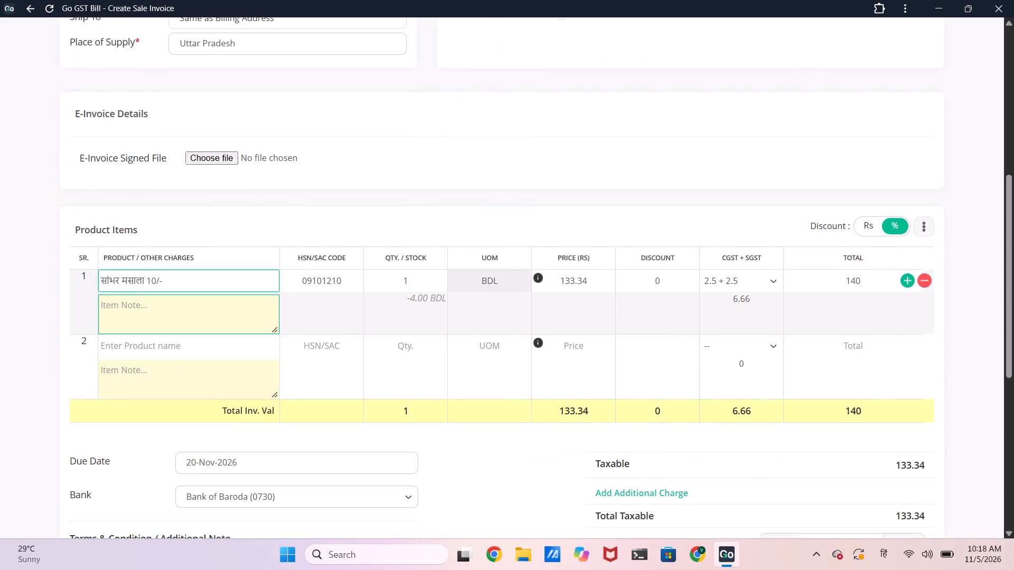
pyautogui.scroll(-1, 196, 470)
pyautogui.click(208, 344)
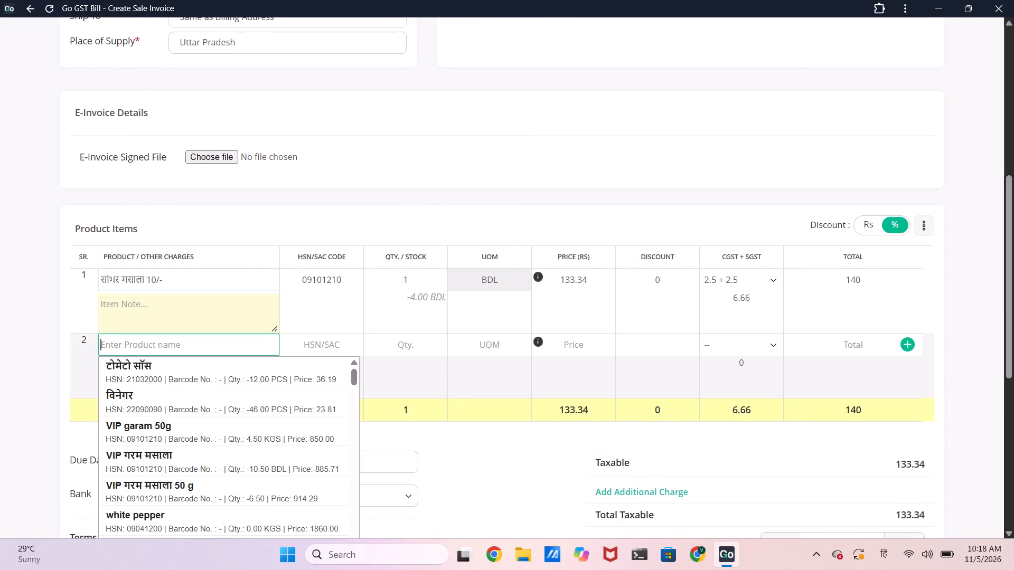
pyautogui.write('biryani')
pyautogui.press('space')
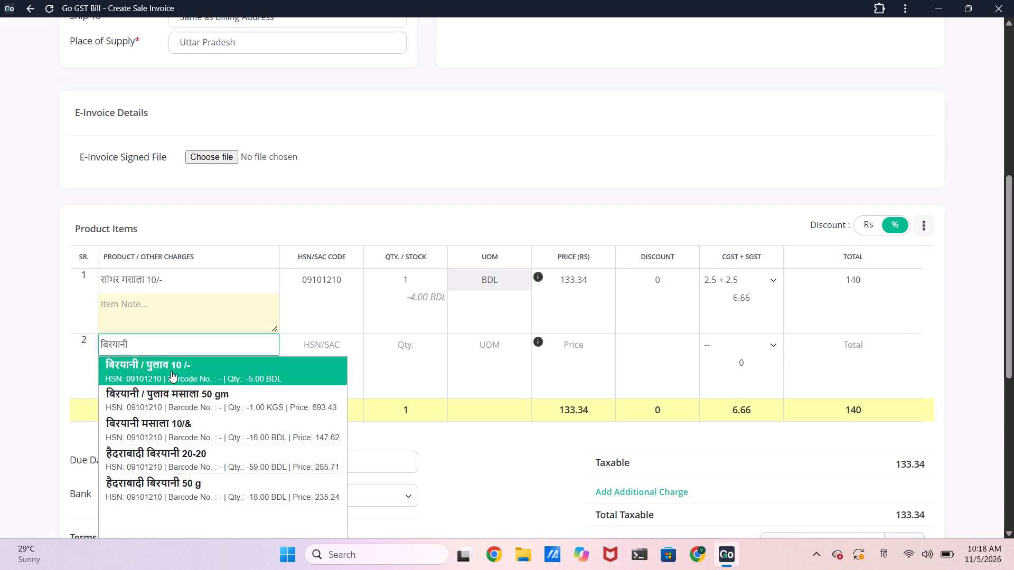
pyautogui.click(171, 371)
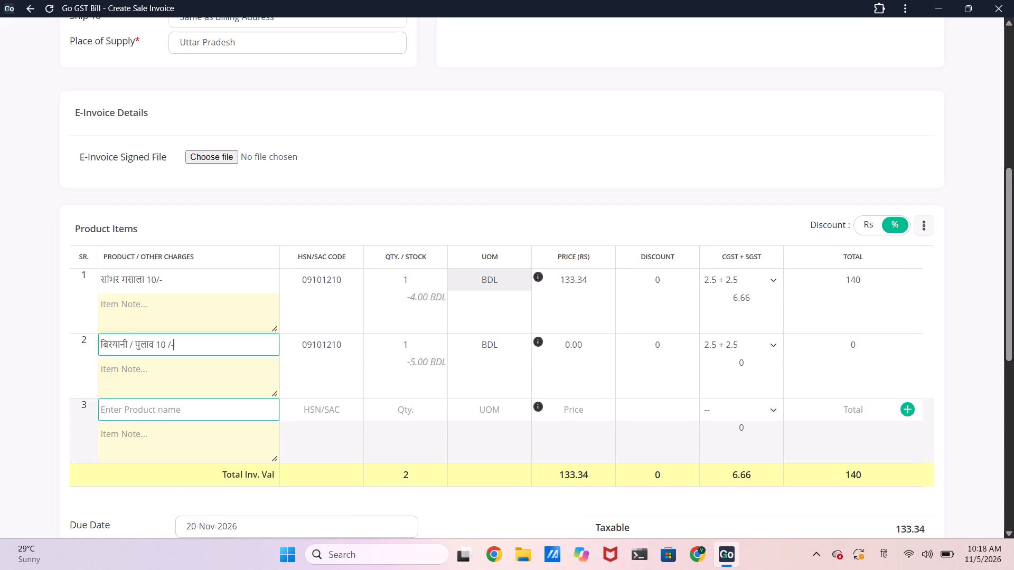
# Search for "matar" in Hindi and add मटर पनीर 10/- as the product in row 3.
pyautogui.click(110, 406)
pyautogui.write('matar')
pyautogui.press('space')
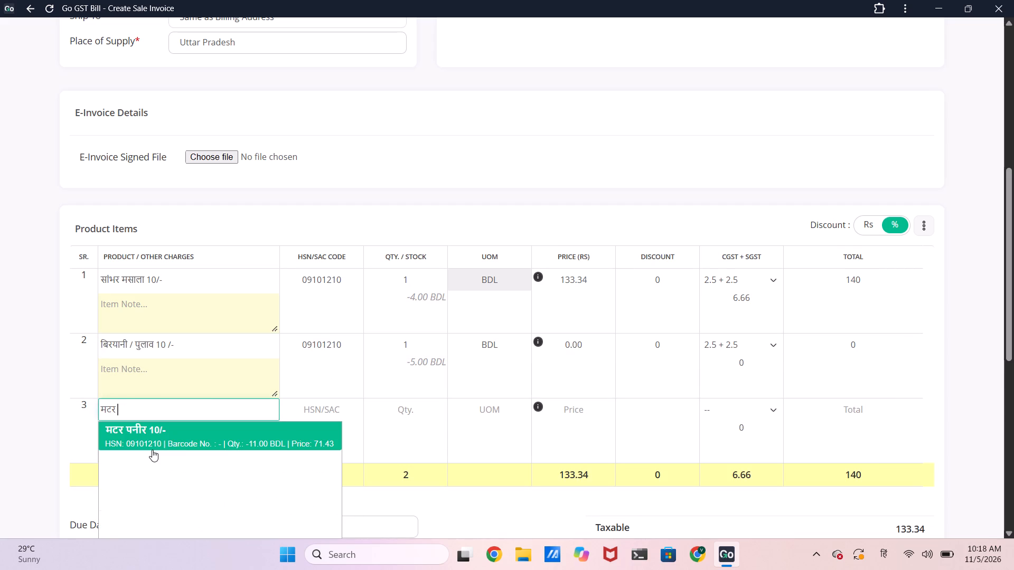
pyautogui.click(152, 450)
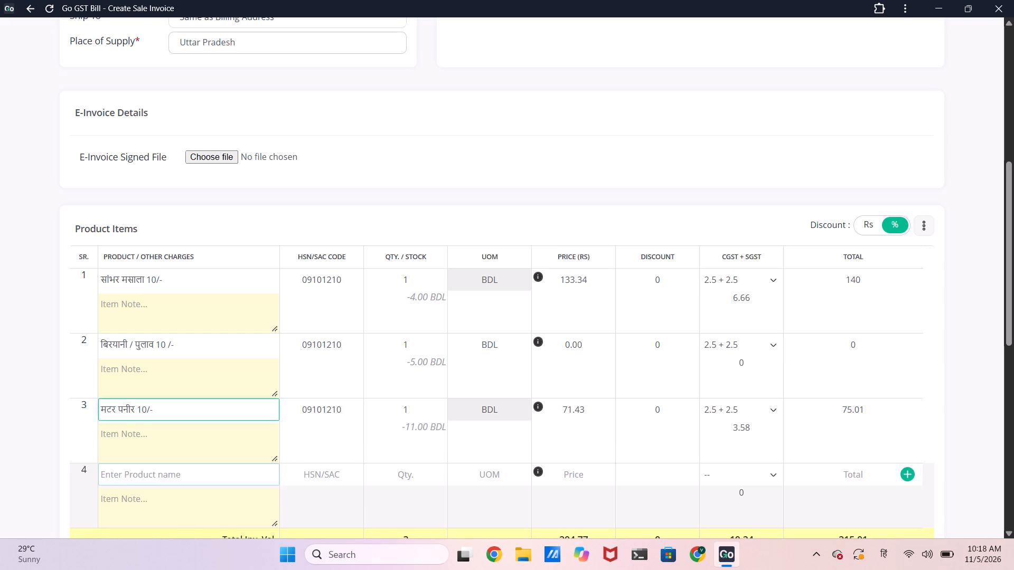
# Search for "chola" in Hindi and add छोला मसाला 10/- as the product in row 4.
pyautogui.click(147, 466)
pyautogui.write('chola')
pyautogui.press('space')
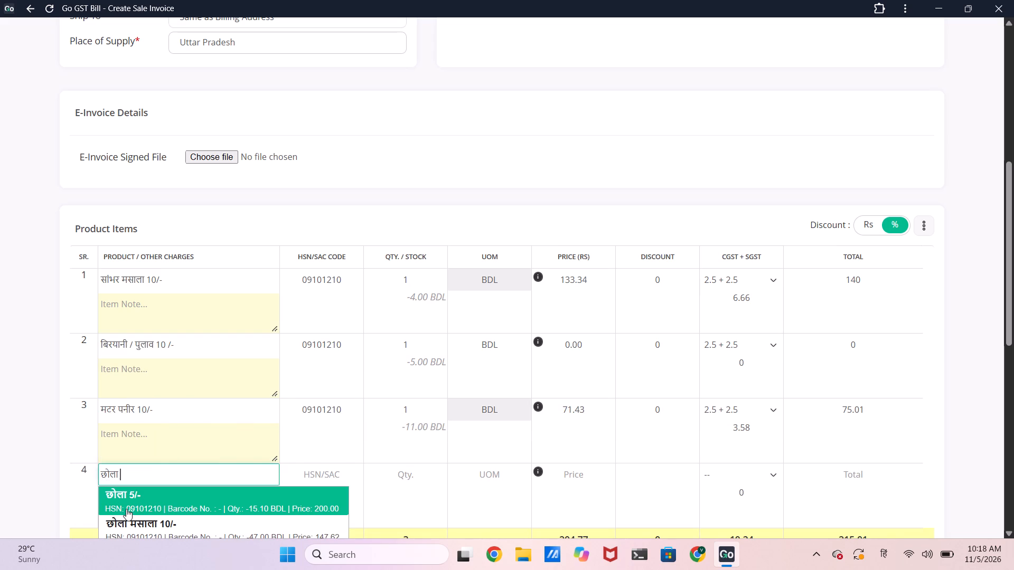
pyautogui.click(135, 530)
# Search for "sabji" in Hindi and add सब्जी मसाला 50g /- as the product in row 5.
pyautogui.scroll(-3, 135, 530)
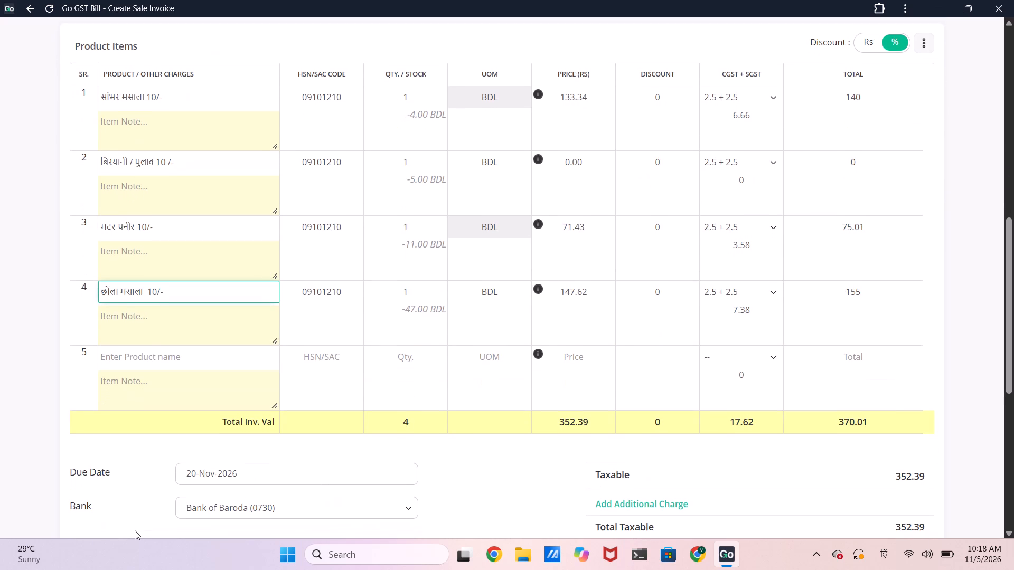
pyautogui.click(186, 363)
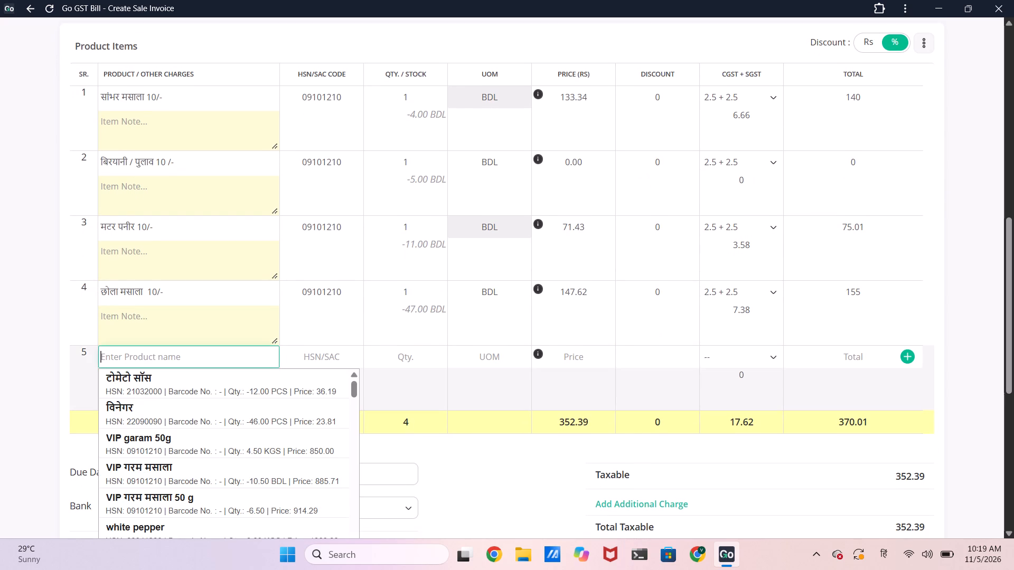
pyautogui.write('sabji')
pyautogui.press('space')
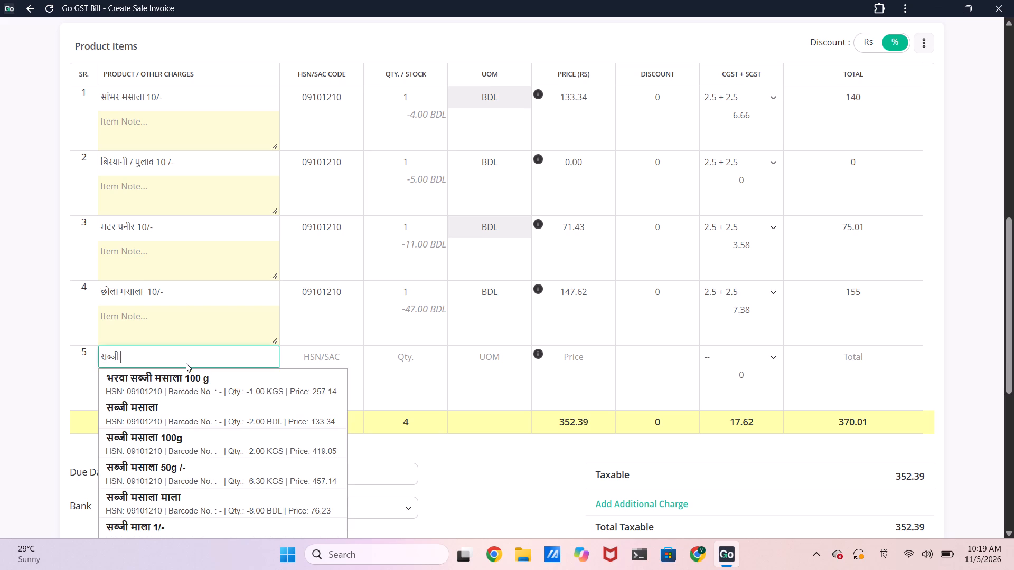
pyautogui.click(179, 463)
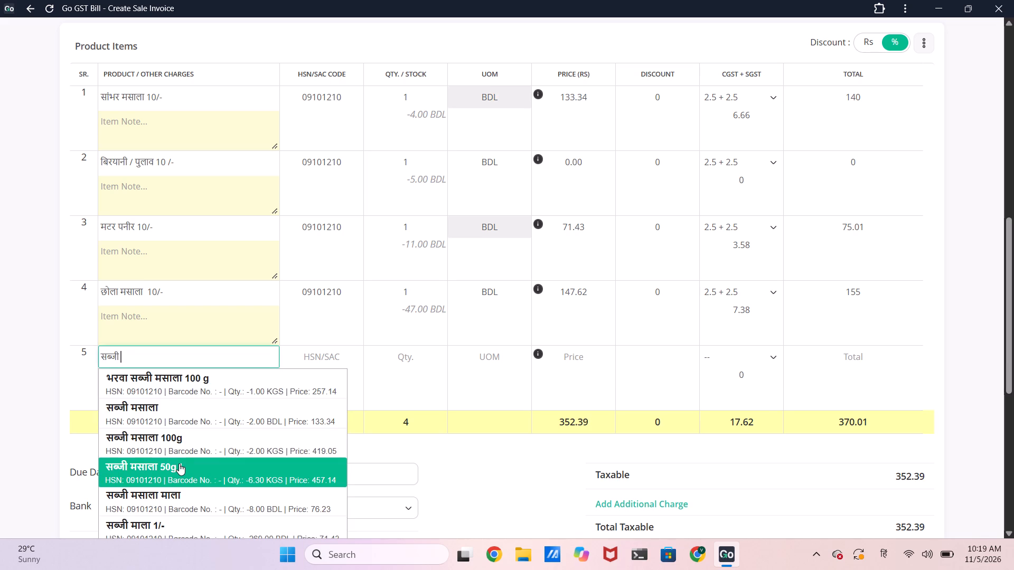
# Search for "meat" in Hindi and add मीट मसाला 50 ग्राम as the product in row 6.
pyautogui.click(174, 423)
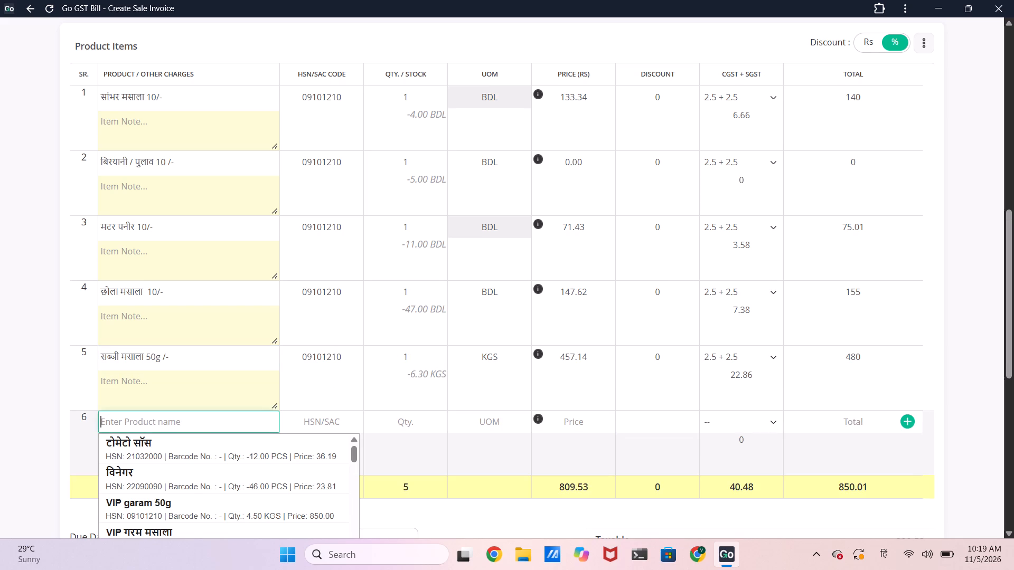
pyautogui.write('meat')
pyautogui.press('space')
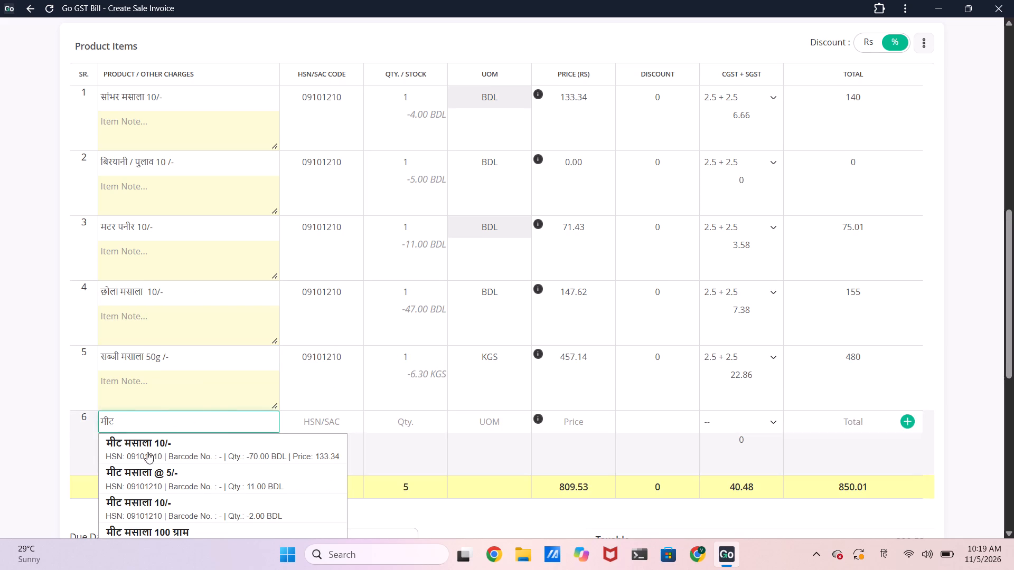
pyautogui.scroll(-1, 154, 507)
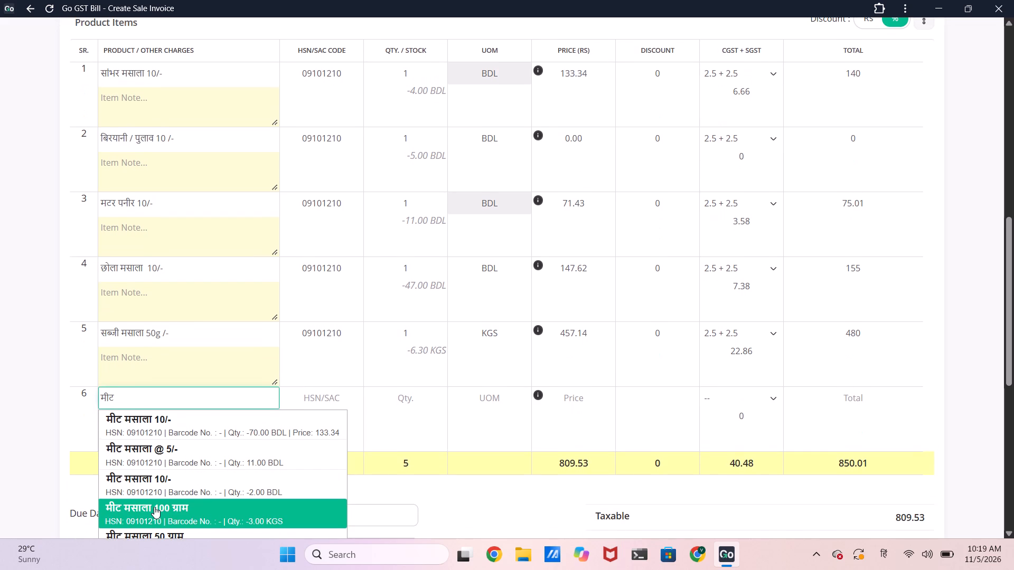
pyautogui.press('Down')
pyautogui.press('Down')
pyautogui.press('Up')
pyautogui.press('Up')
pyautogui.scroll(-2, 154, 507)
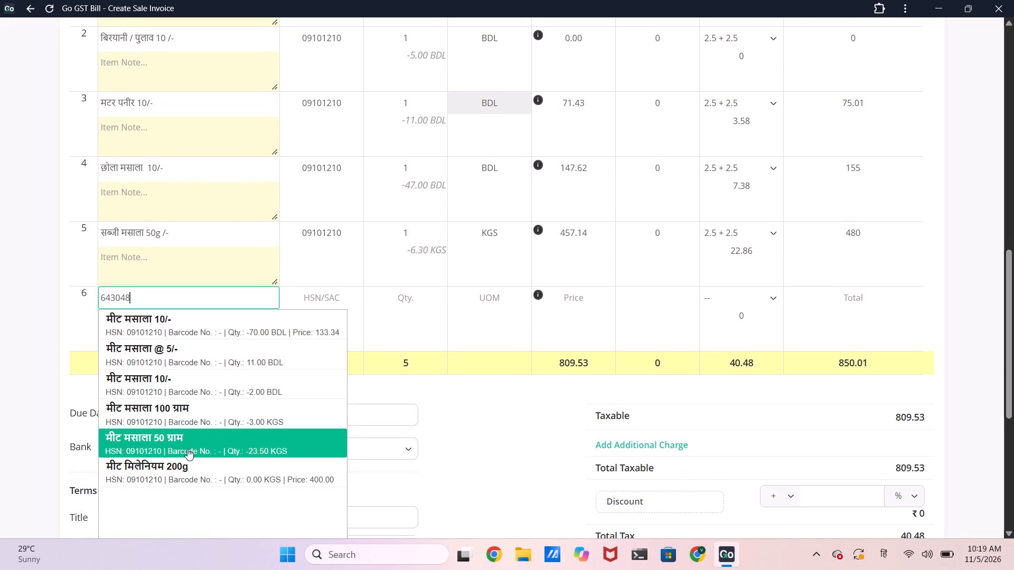
pyautogui.press('Tab')
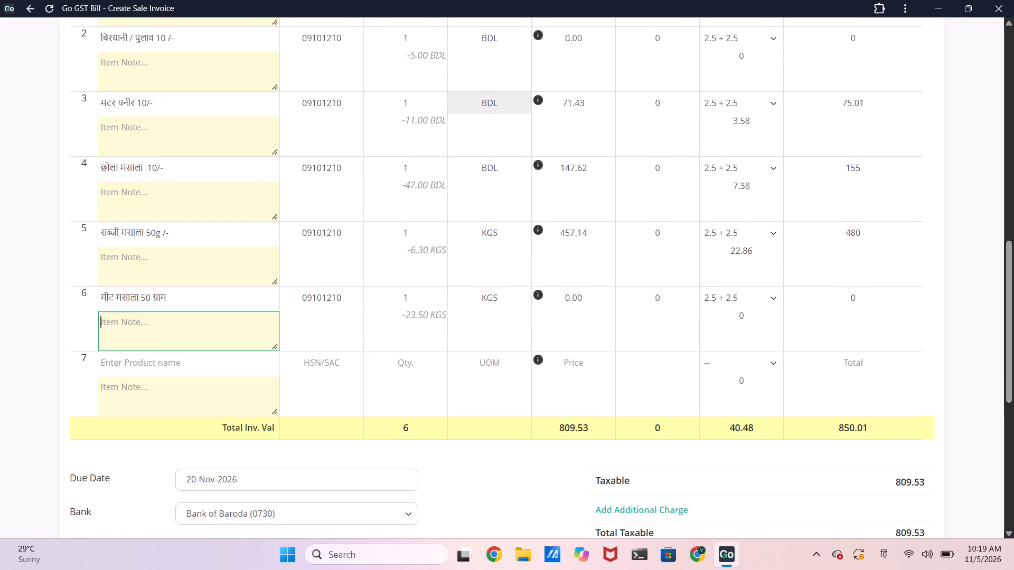
# Search for "chola" in Hindi and add छोला मसाला 50g/- as the product in row 7.
pyautogui.click(210, 362)
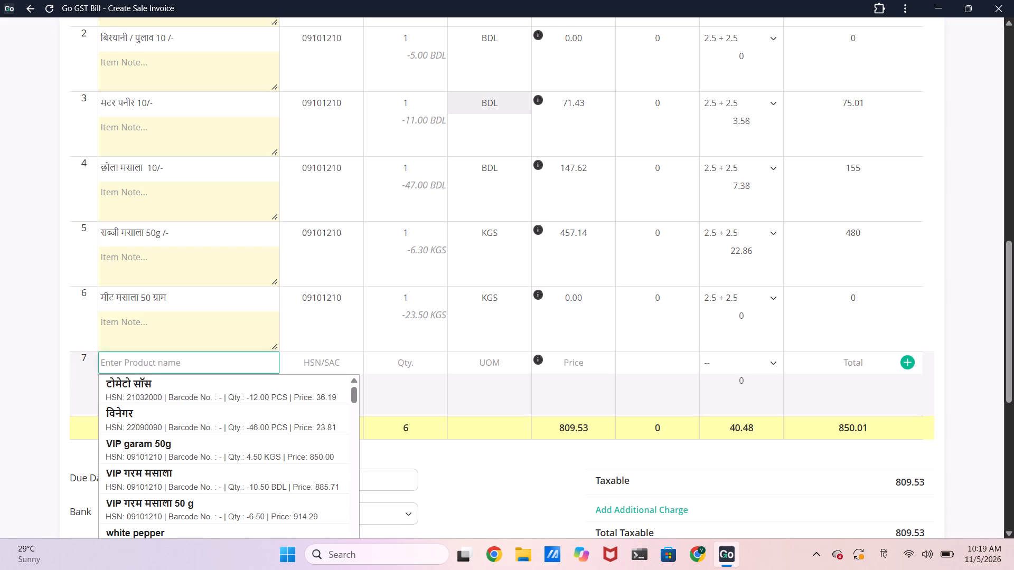
pyautogui.write('choal')
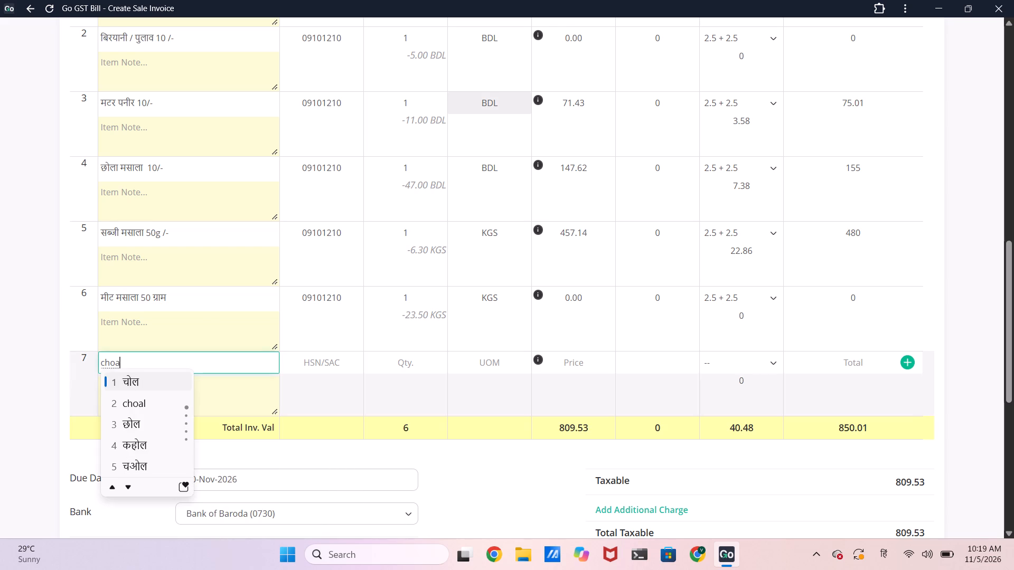
pyautogui.press('BackSpace')
pyautogui.press('BackSpace')
pyautogui.write('la')
pyautogui.press('space')
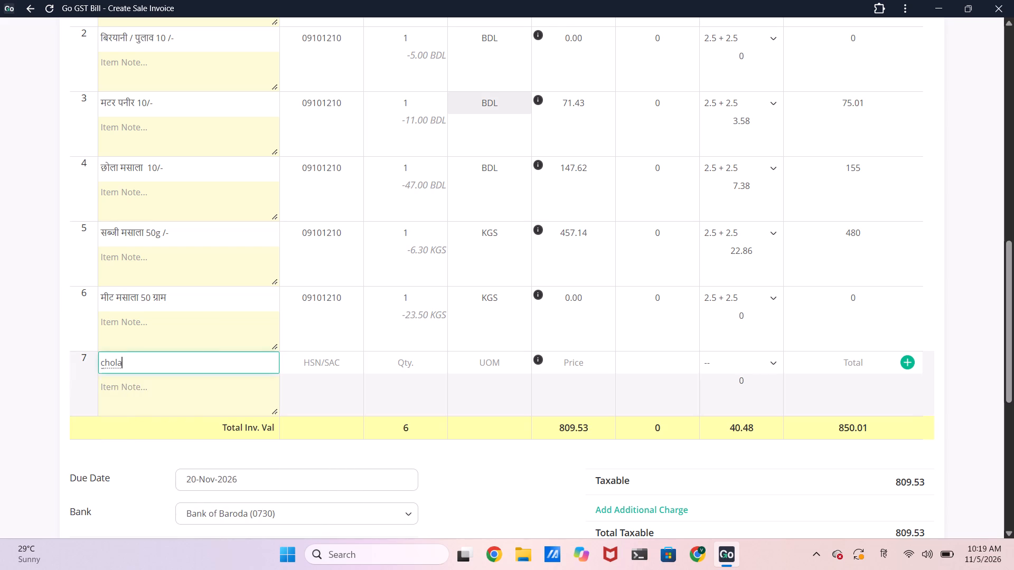
pyautogui.click(186, 462)
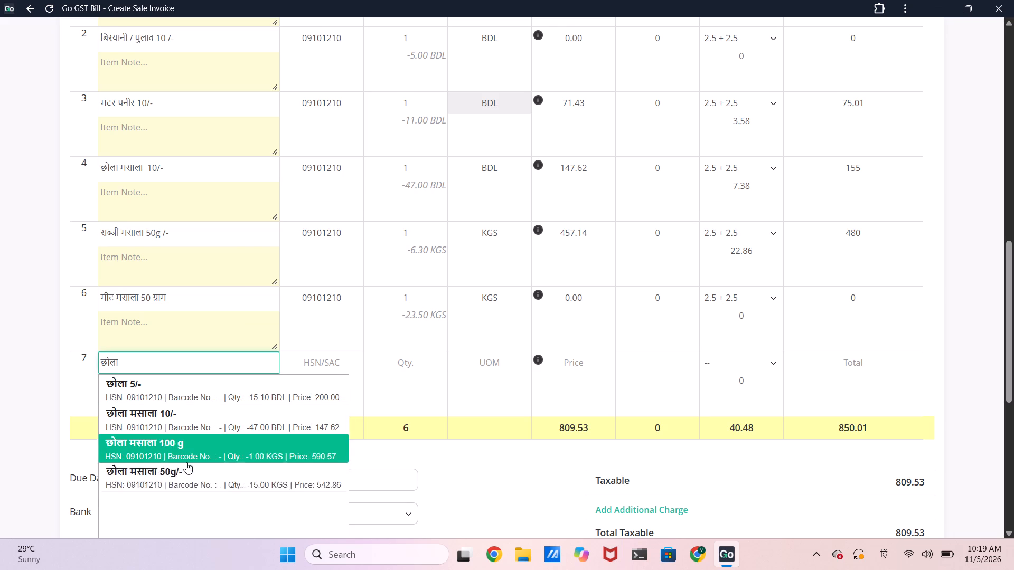
pyautogui.click(187, 476)
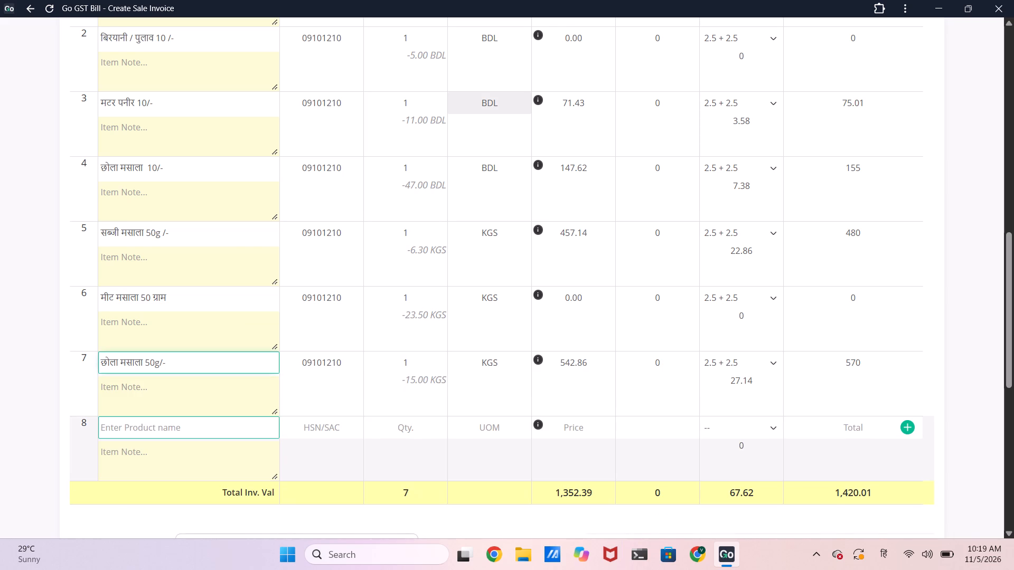
# Search for "mala" in Hindi and add सब्जी माला 1/- as the product in row 8.
pyautogui.click(173, 421)
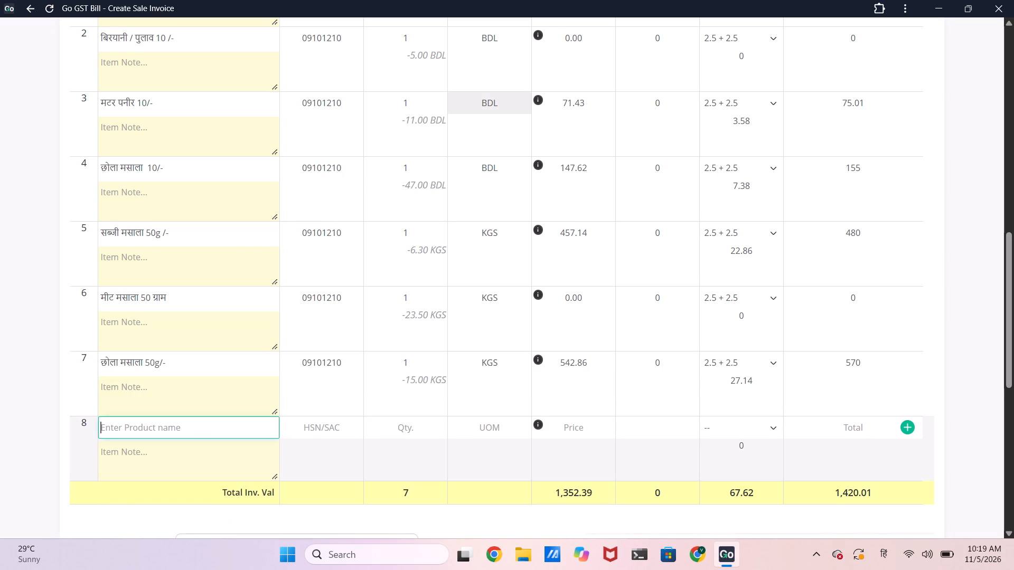
pyautogui.write('mala')
pyautogui.press('space')
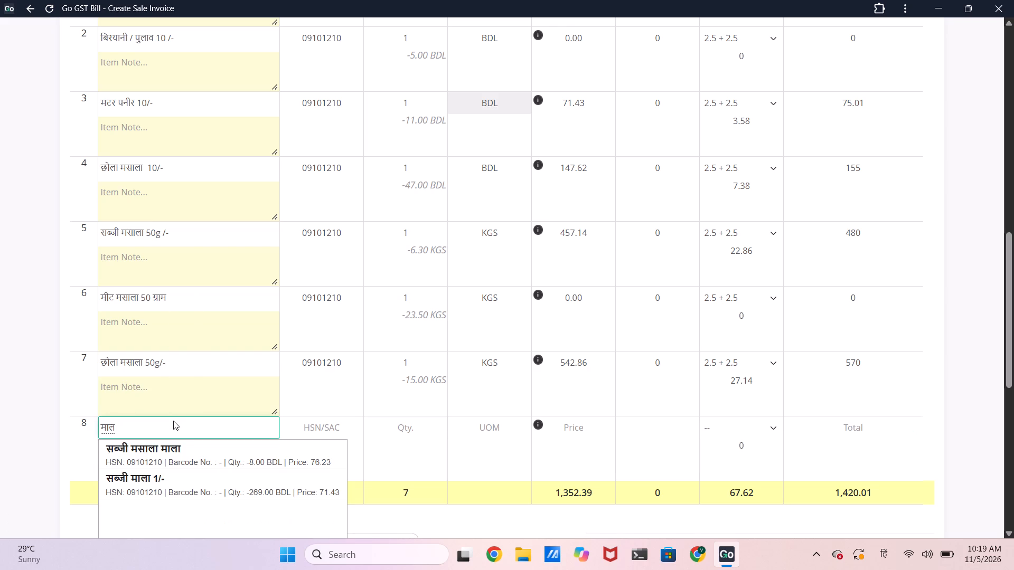
pyautogui.click(158, 486)
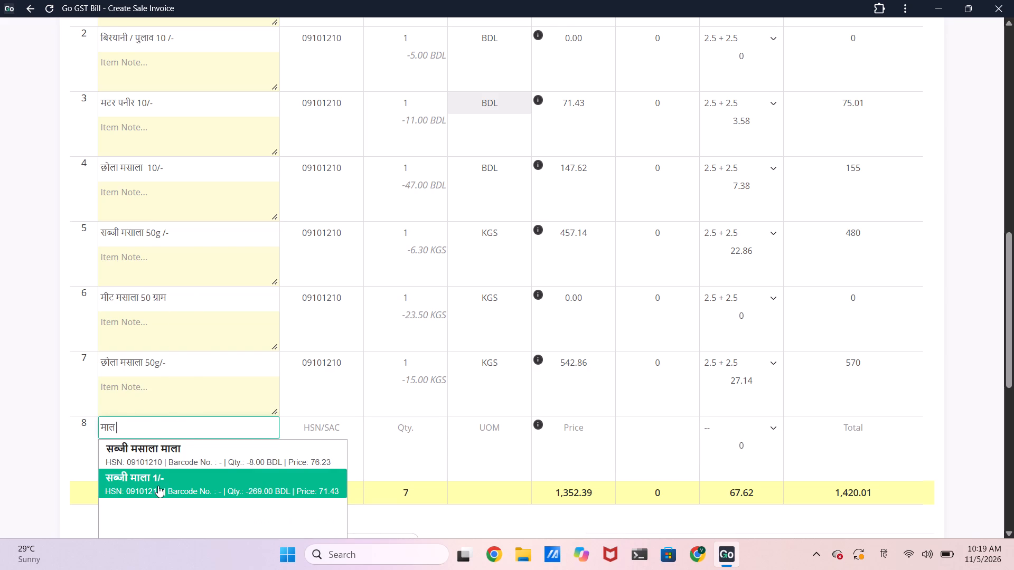
# Search for "haldi" in Hindi and add हल्दी 200g as the product in row 9.
pyautogui.click(136, 493)
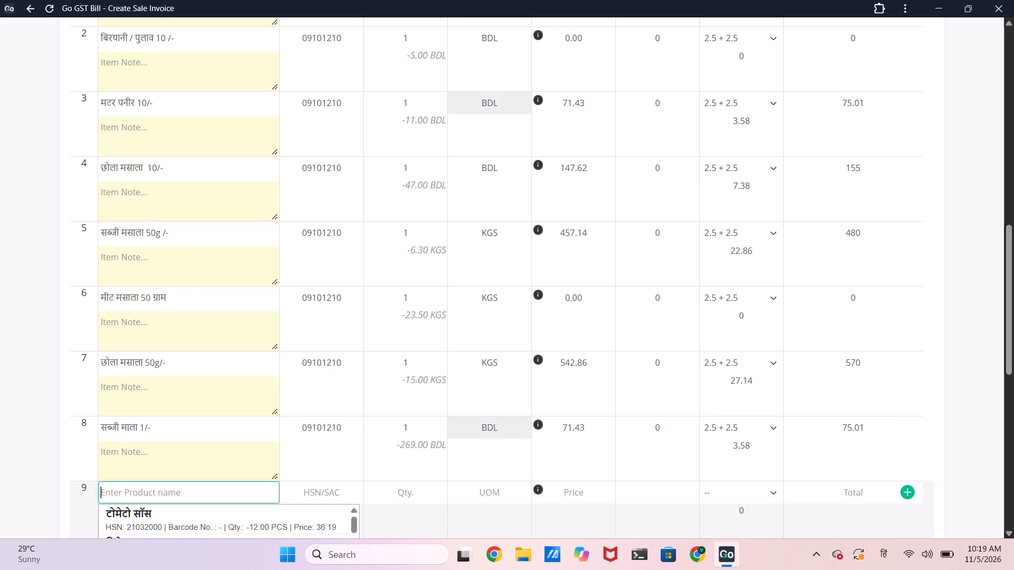
pyautogui.write('haldi')
pyautogui.press('space')
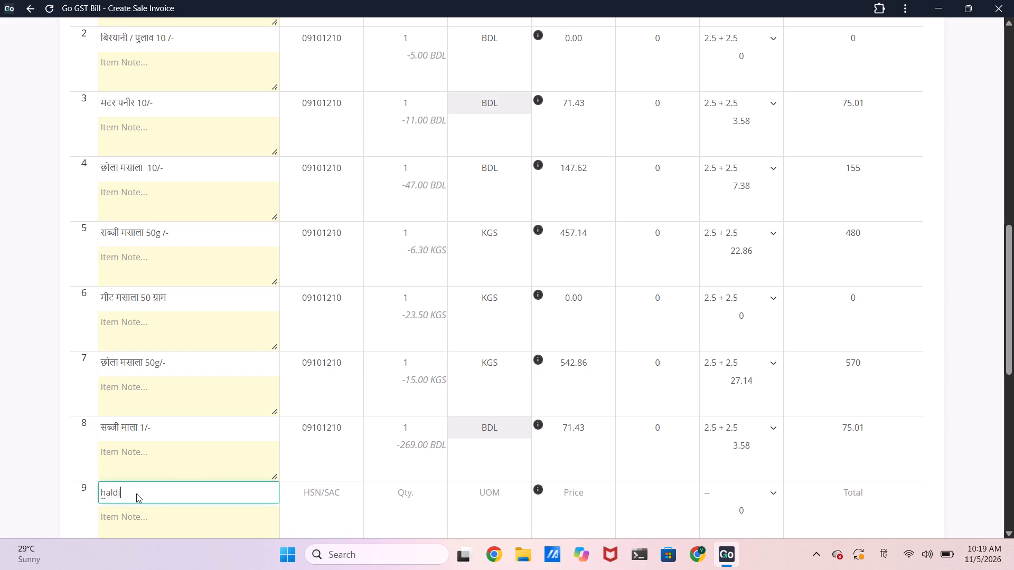
pyautogui.scroll(-3, 136, 493)
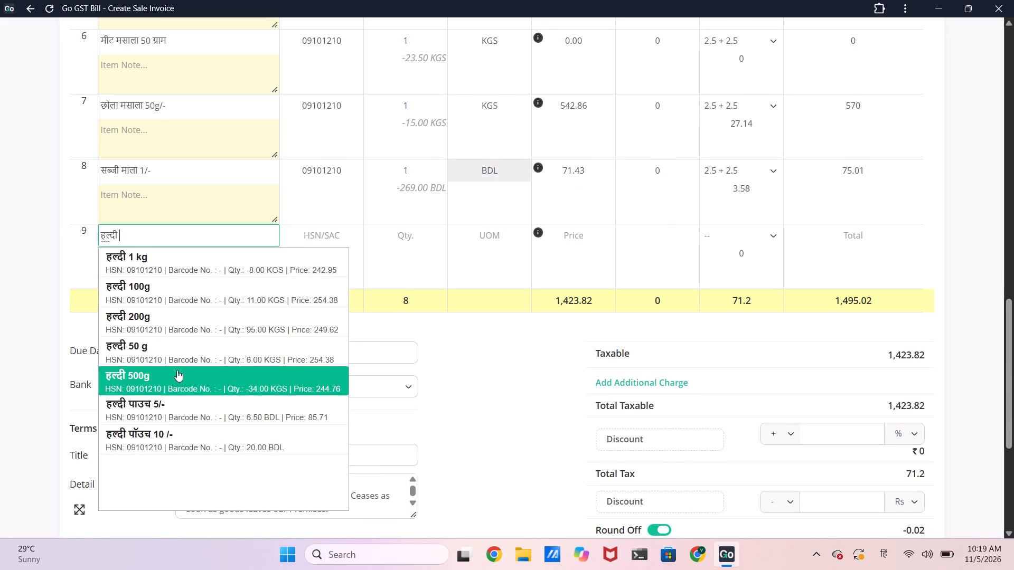
pyautogui.click(193, 309)
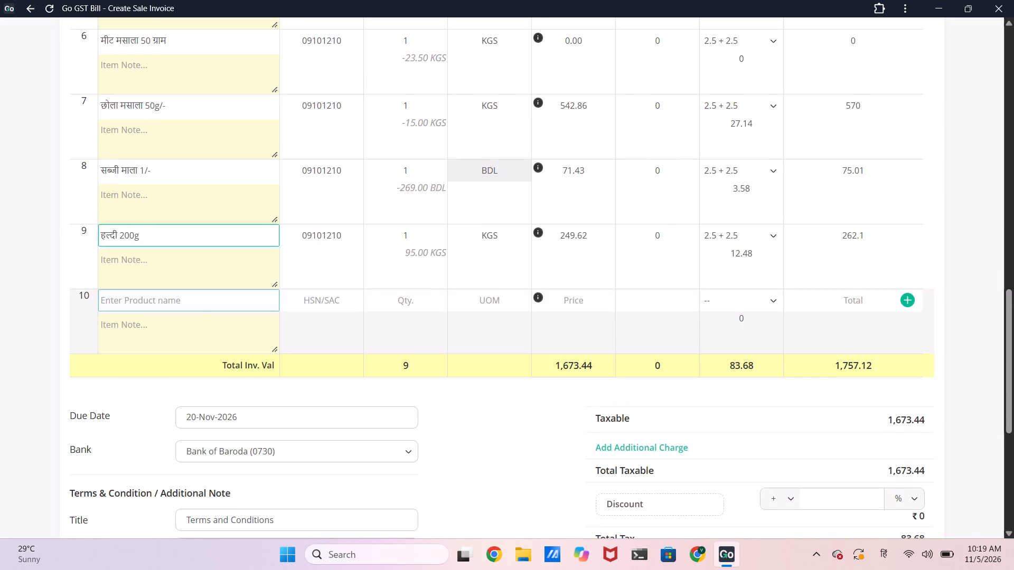
# Search for "dhaniya" in Hindi and add धनिया पाउडर 200 ग्राम as the product in row 10.
pyautogui.click(190, 306)
pyautogui.write('dhaniya')
pyautogui.press('space')
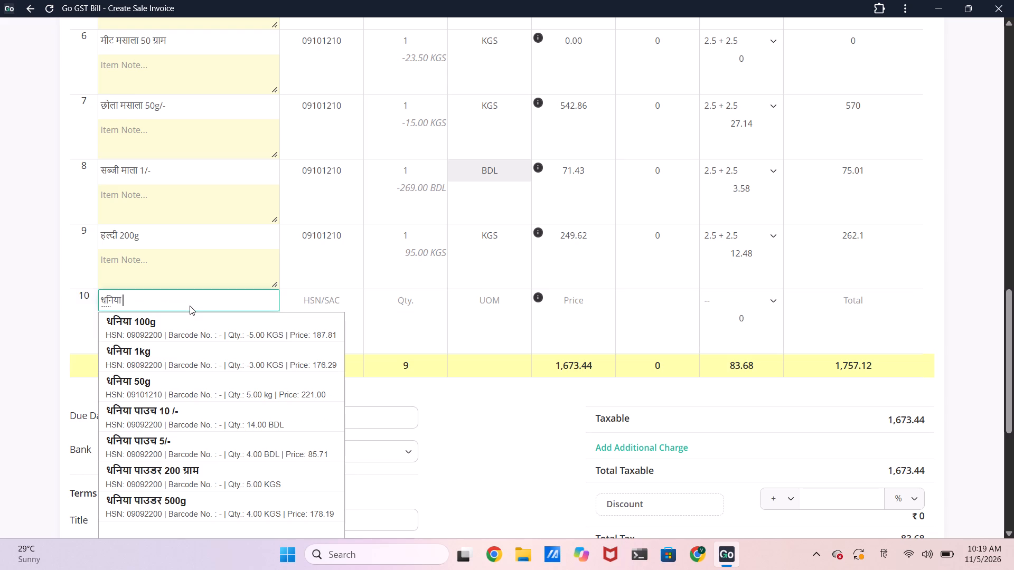
pyautogui.click(162, 476)
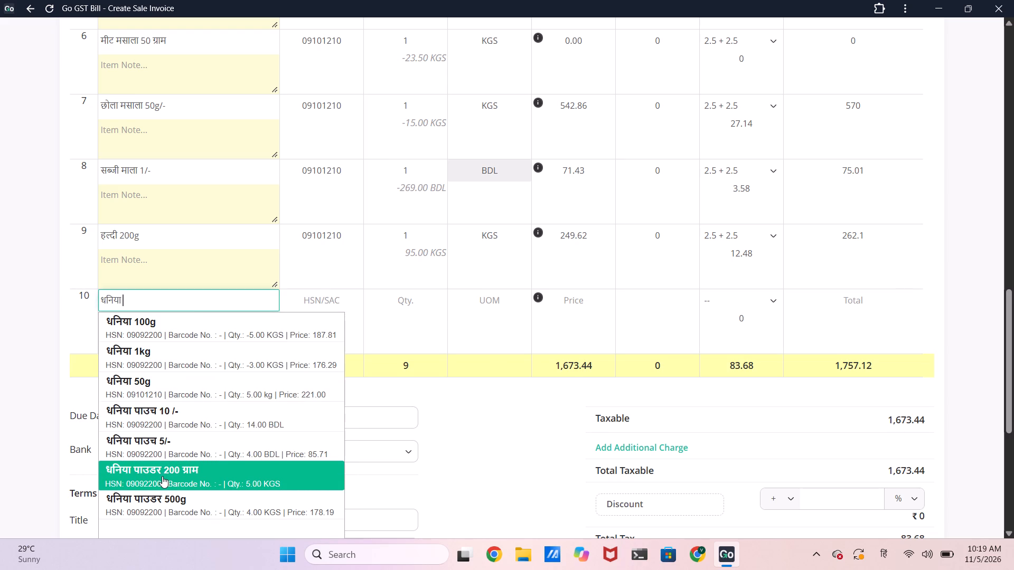
# Search for "haldi" in Hindi and add हल्दी 100g as the product in row 11.
pyautogui.click(164, 368)
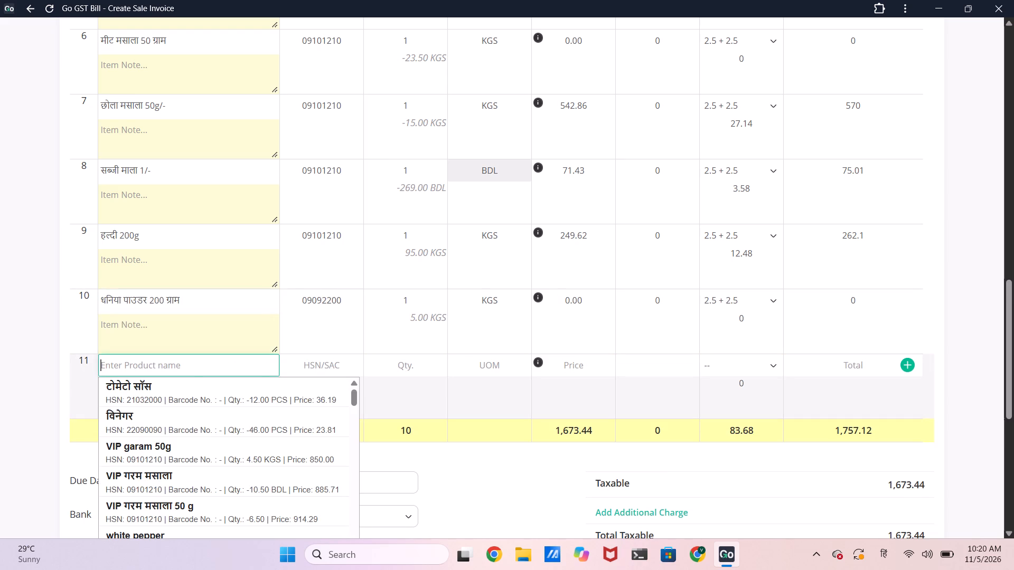
pyautogui.write('haldi')
pyautogui.press('space')
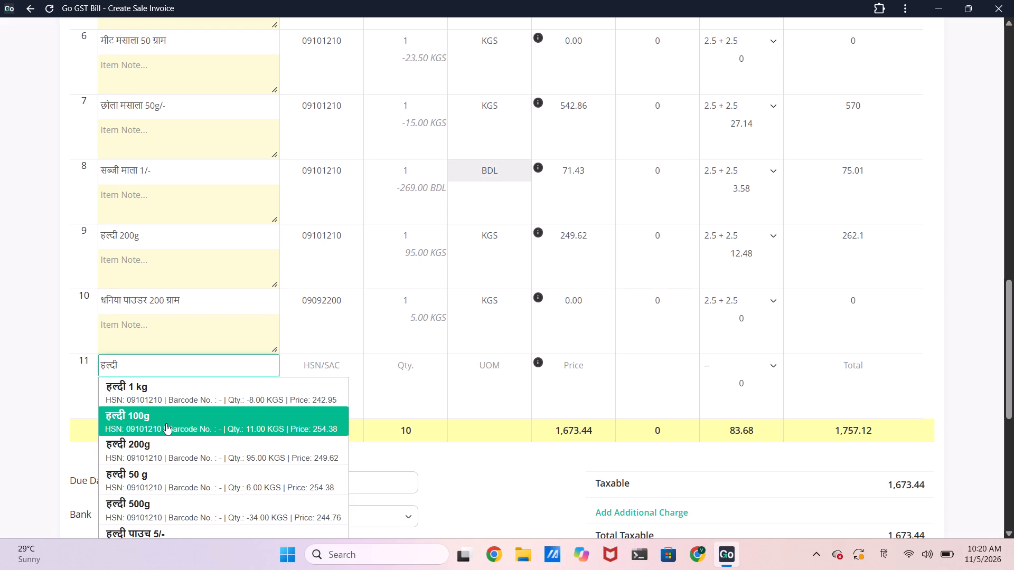
pyautogui.click(166, 423)
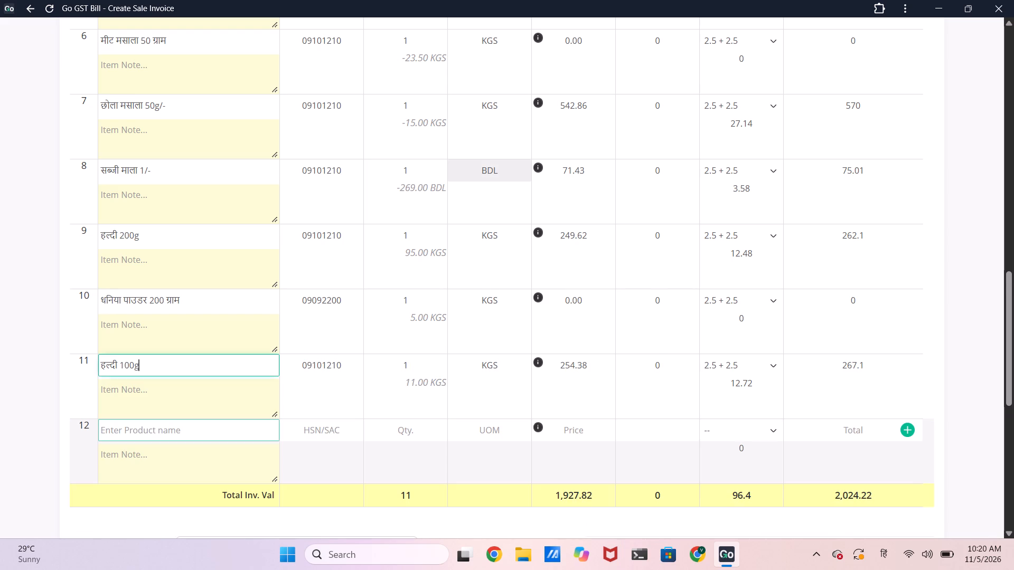
# Search for "dhaniya" in Hindi and add धनिया 100g as the product in row 12.
pyautogui.click(155, 435)
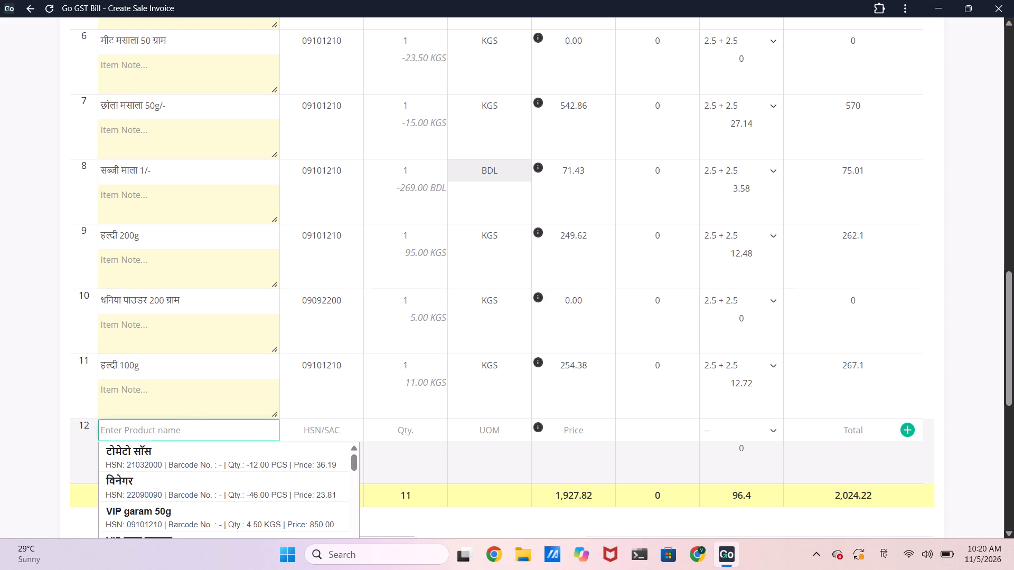
pyautogui.write('dhaniya')
pyautogui.press('space')
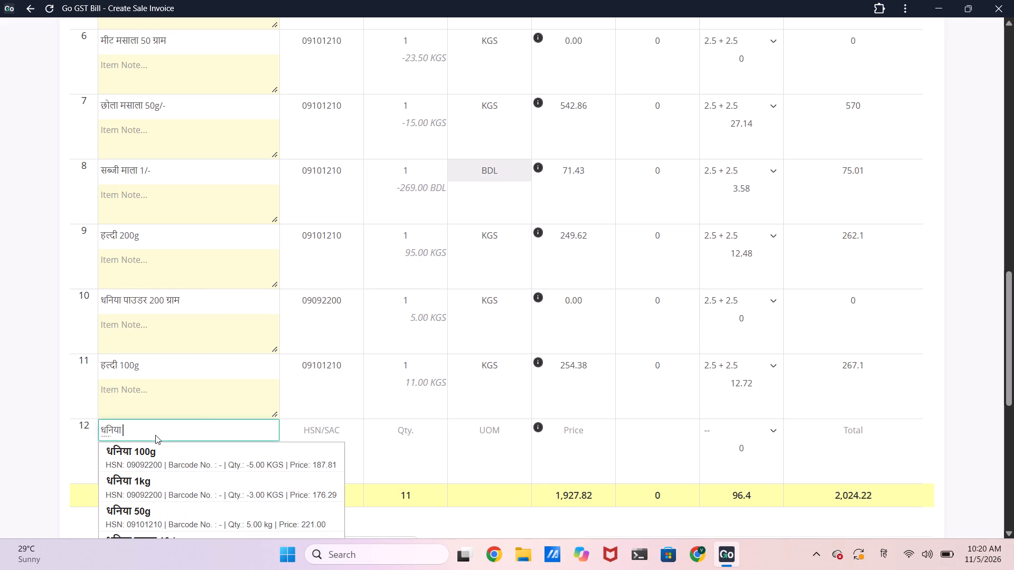
pyautogui.click(156, 446)
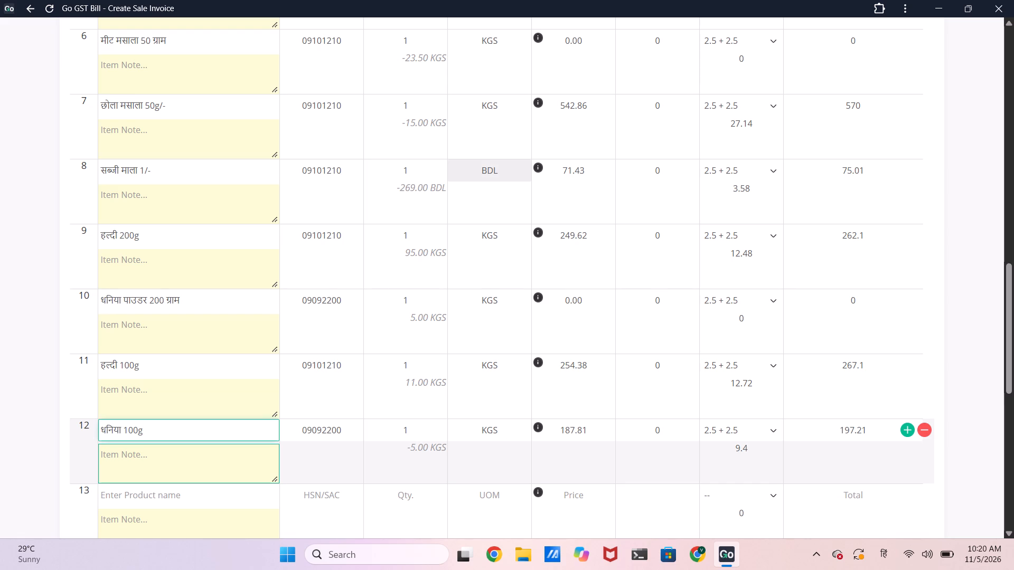
# Set the quantity of सब्जी माला 1/- in row 8 to 2 and its total to 160.
pyautogui.click(438, 170)
pyautogui.press('2')
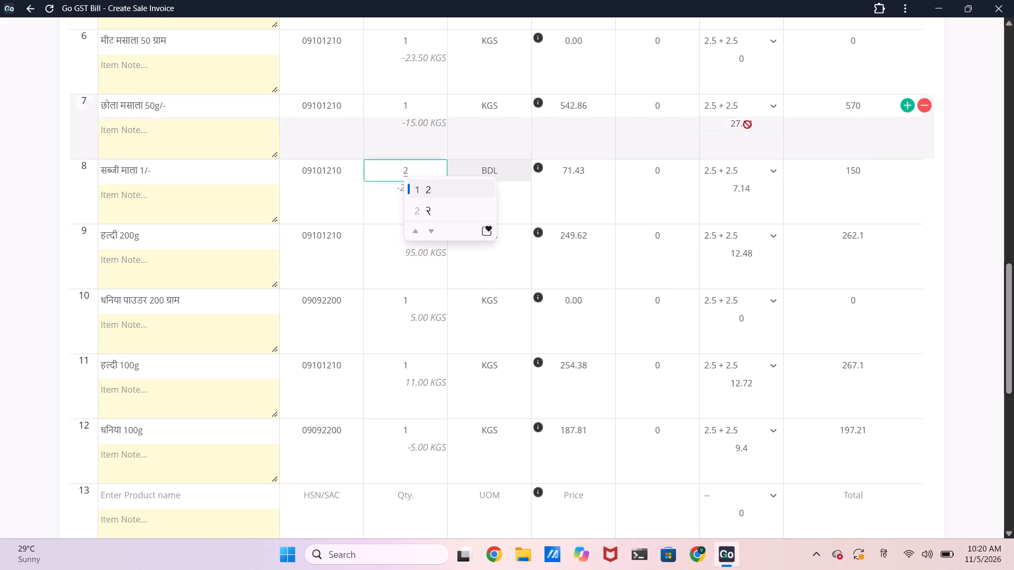
pyautogui.click(885, 169)
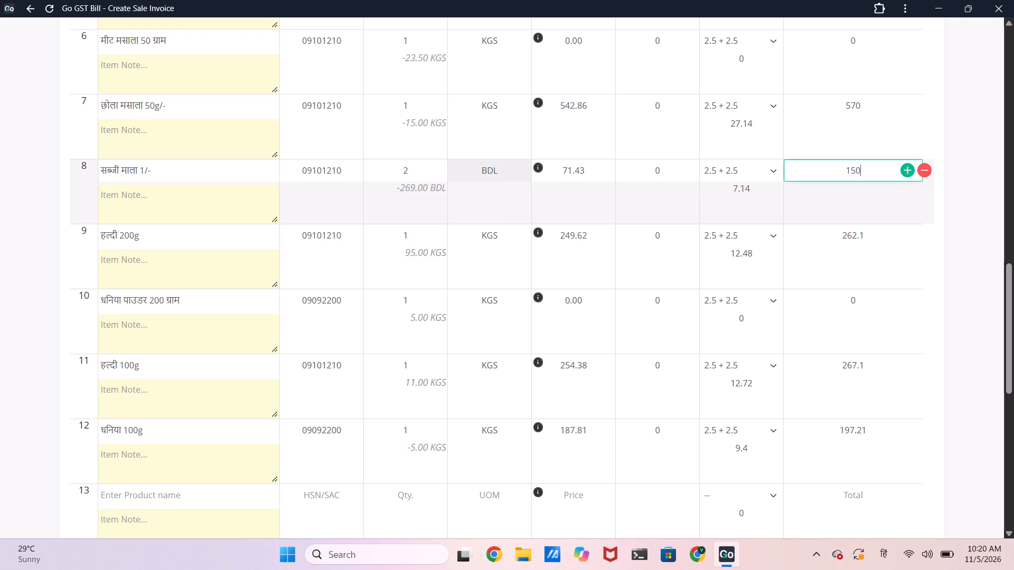
pyautogui.press('BackSpace')
pyautogui.press('BackSpace')
pyautogui.press('BackSpace')
pyautogui.press('BackSpace')
pyautogui.press('BackSpace')
pyautogui.press('BackSpace')
pyautogui.write('160')
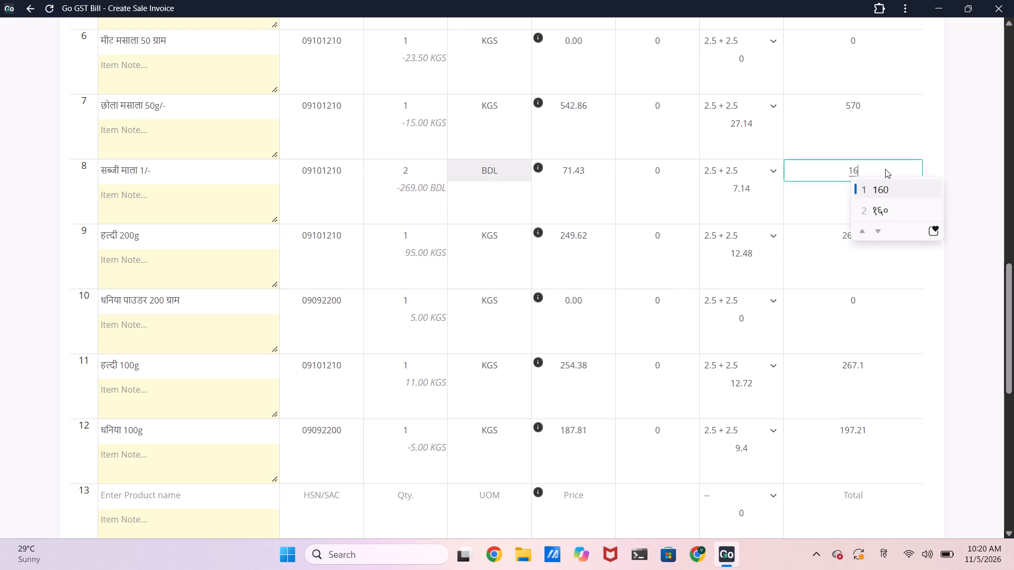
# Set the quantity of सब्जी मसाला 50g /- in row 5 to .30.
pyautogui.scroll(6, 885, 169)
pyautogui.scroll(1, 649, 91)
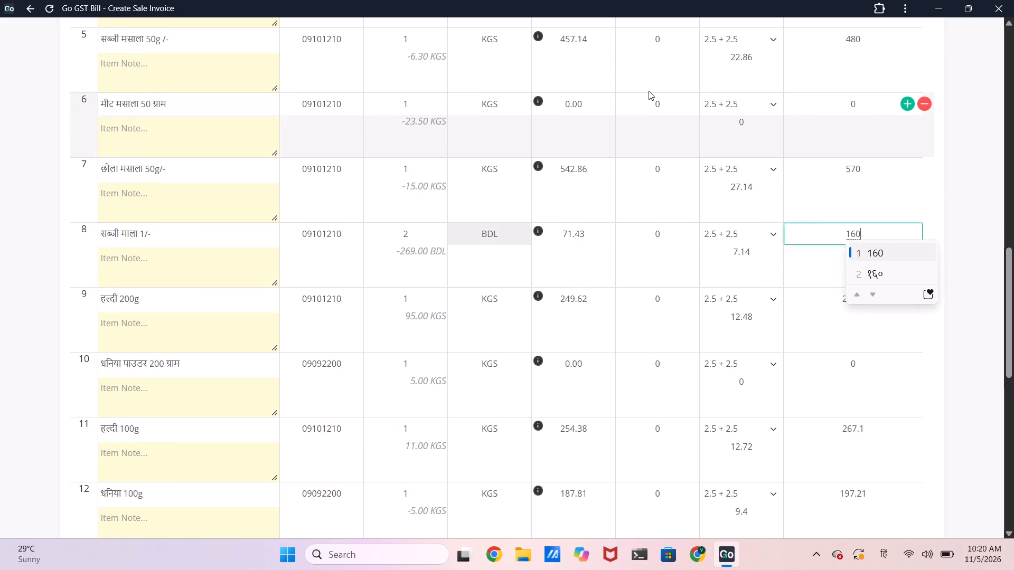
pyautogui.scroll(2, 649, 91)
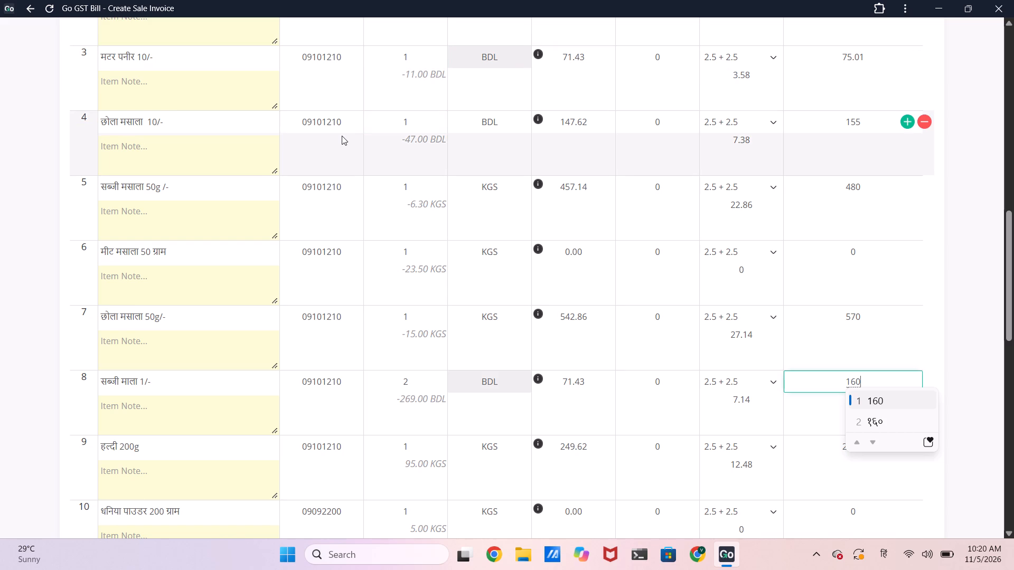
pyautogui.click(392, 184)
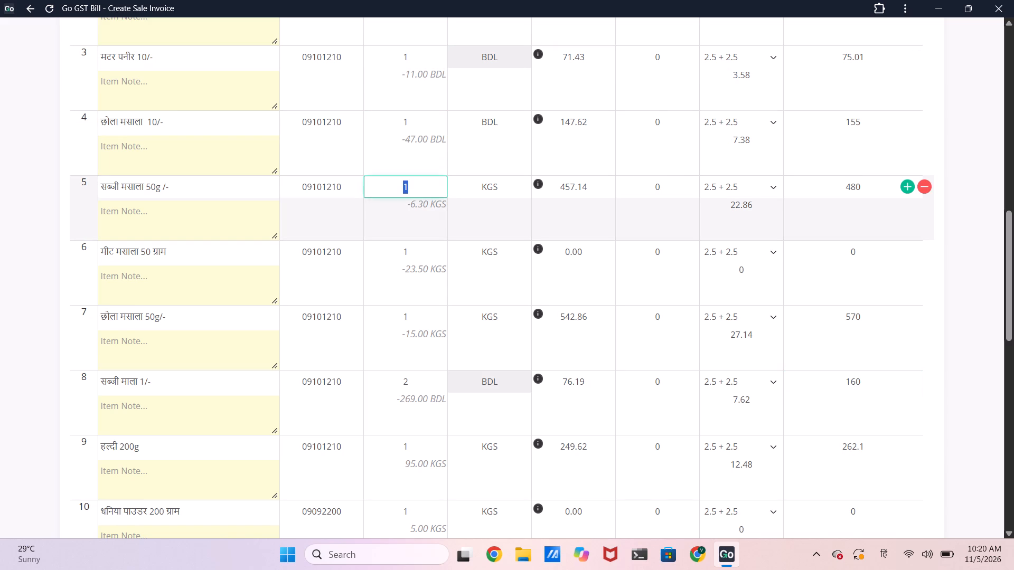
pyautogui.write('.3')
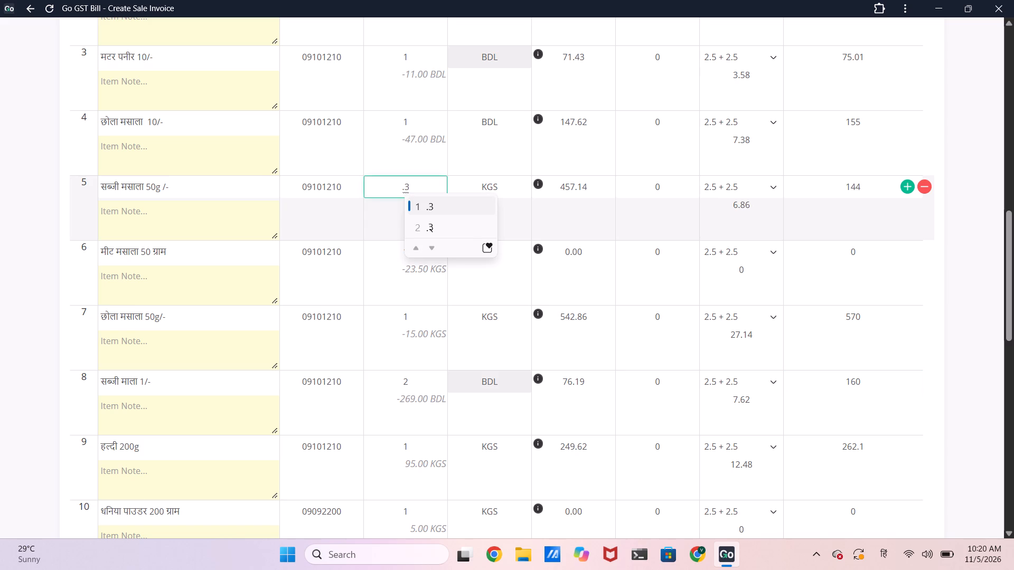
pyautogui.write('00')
# Change the unit of सब्जी मसाला 50g /- in row 5 to PCS and set its quantity to 6.
pyautogui.click(504, 185)
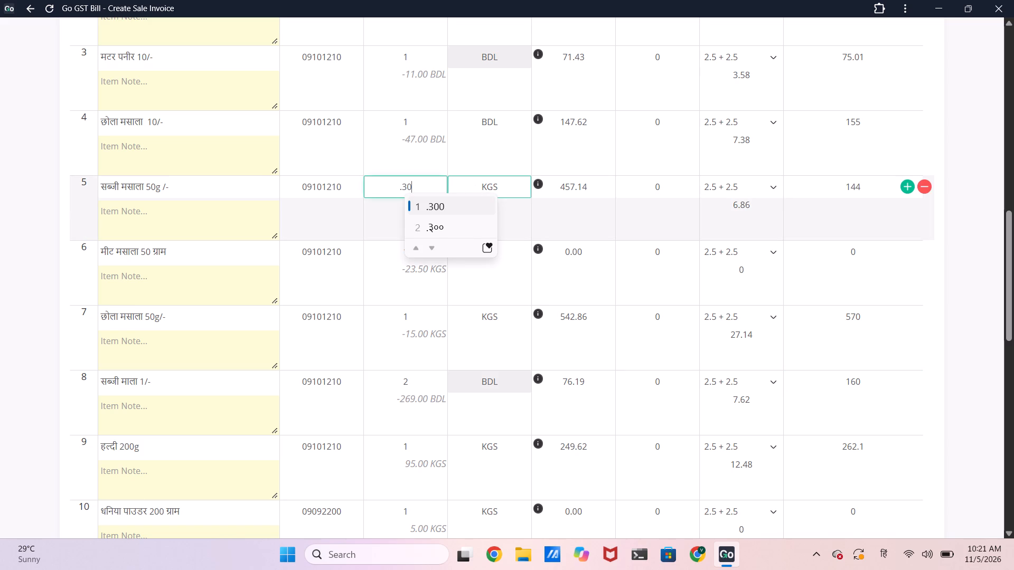
pyautogui.click(529, 183)
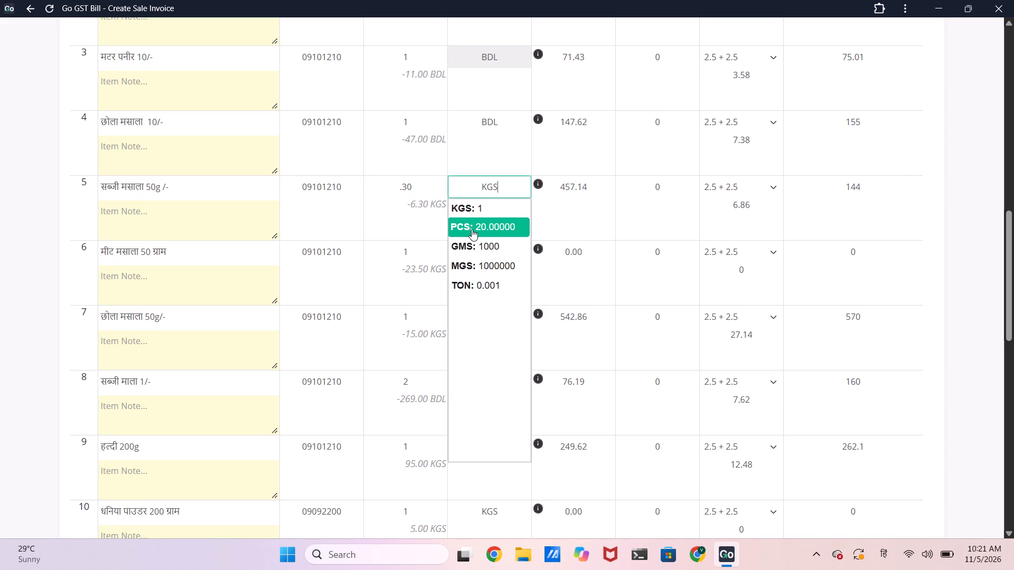
pyautogui.click(472, 229)
pyautogui.click(431, 186)
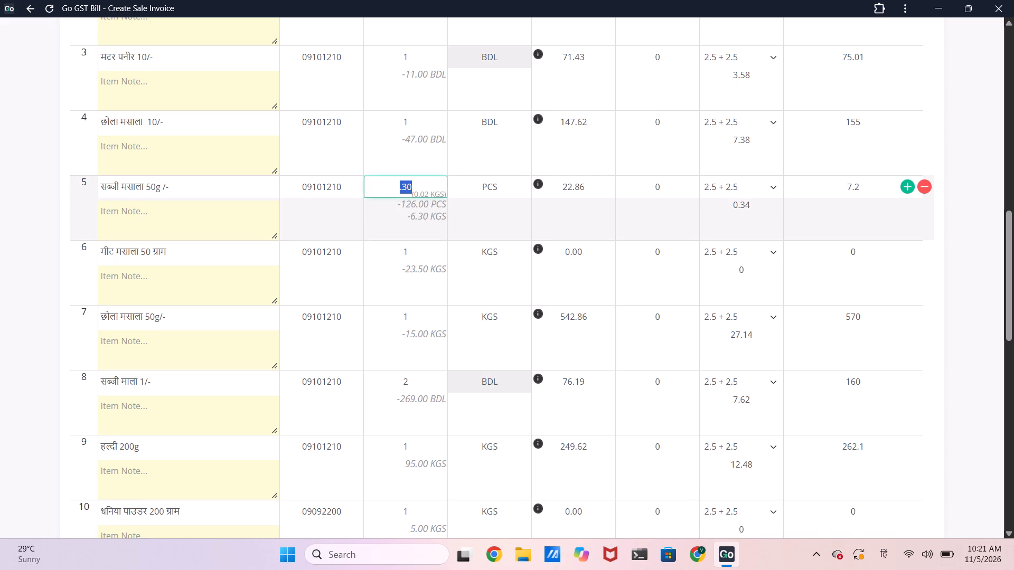
pyautogui.press('BackSpace')
pyautogui.press('6')
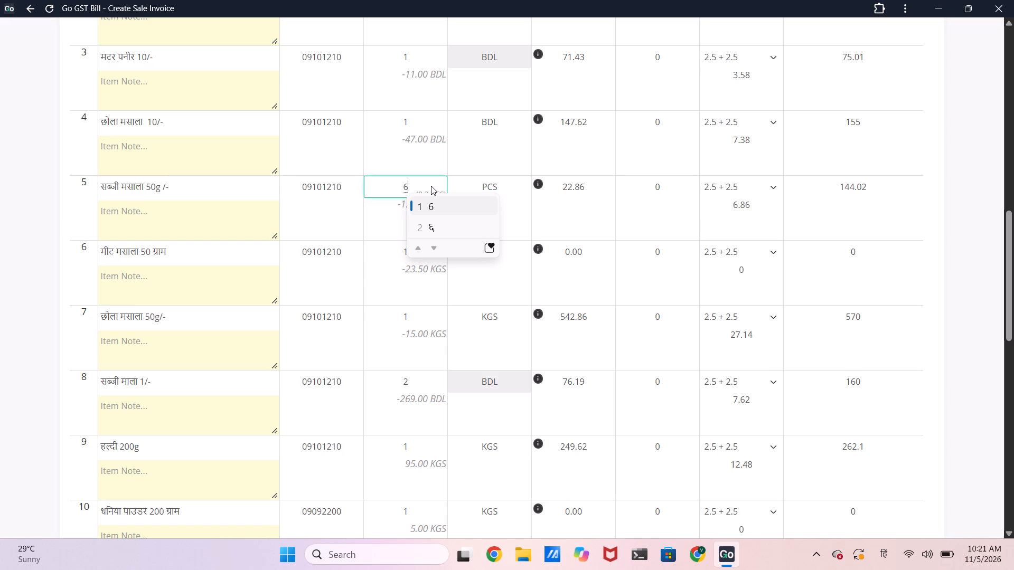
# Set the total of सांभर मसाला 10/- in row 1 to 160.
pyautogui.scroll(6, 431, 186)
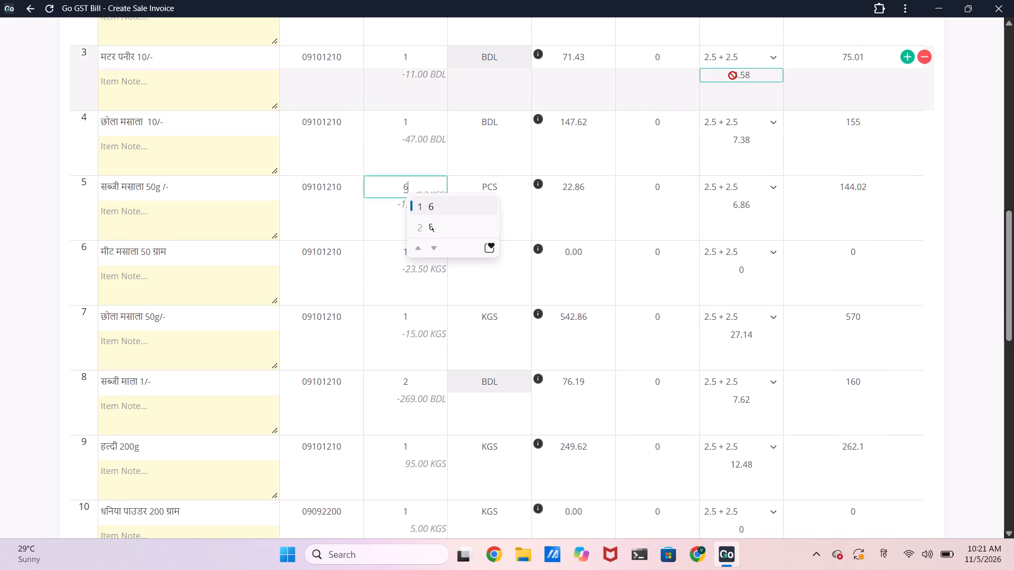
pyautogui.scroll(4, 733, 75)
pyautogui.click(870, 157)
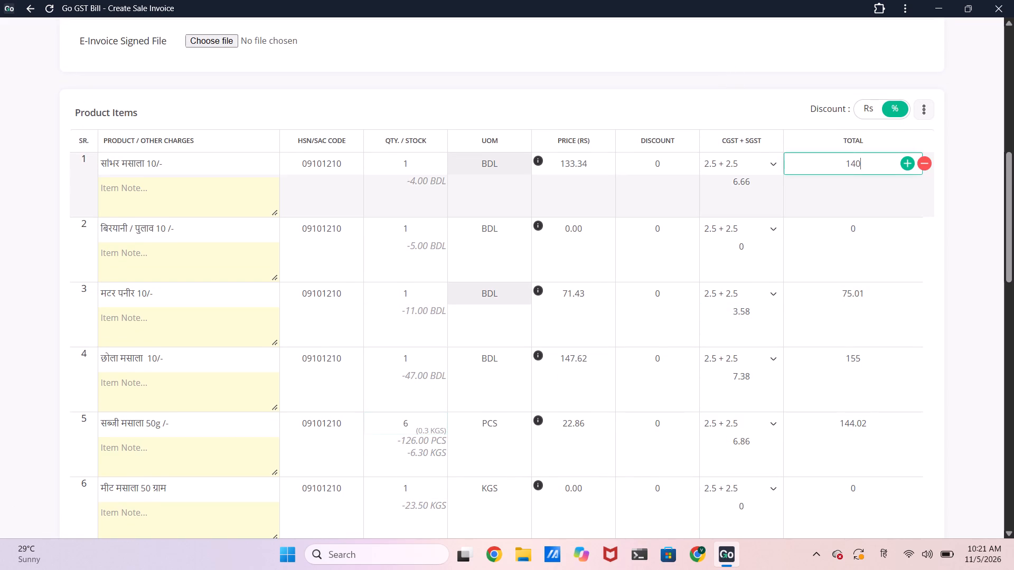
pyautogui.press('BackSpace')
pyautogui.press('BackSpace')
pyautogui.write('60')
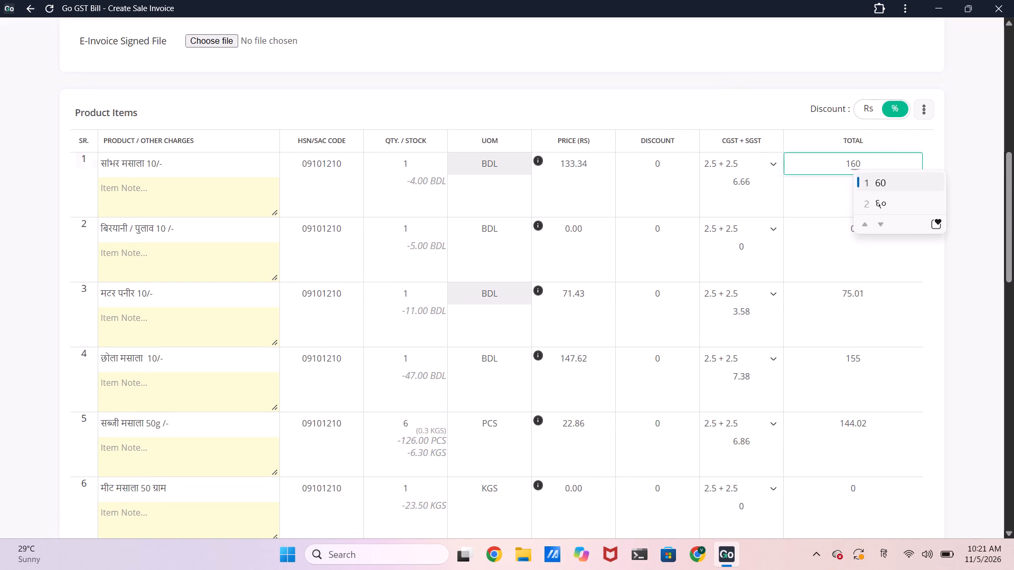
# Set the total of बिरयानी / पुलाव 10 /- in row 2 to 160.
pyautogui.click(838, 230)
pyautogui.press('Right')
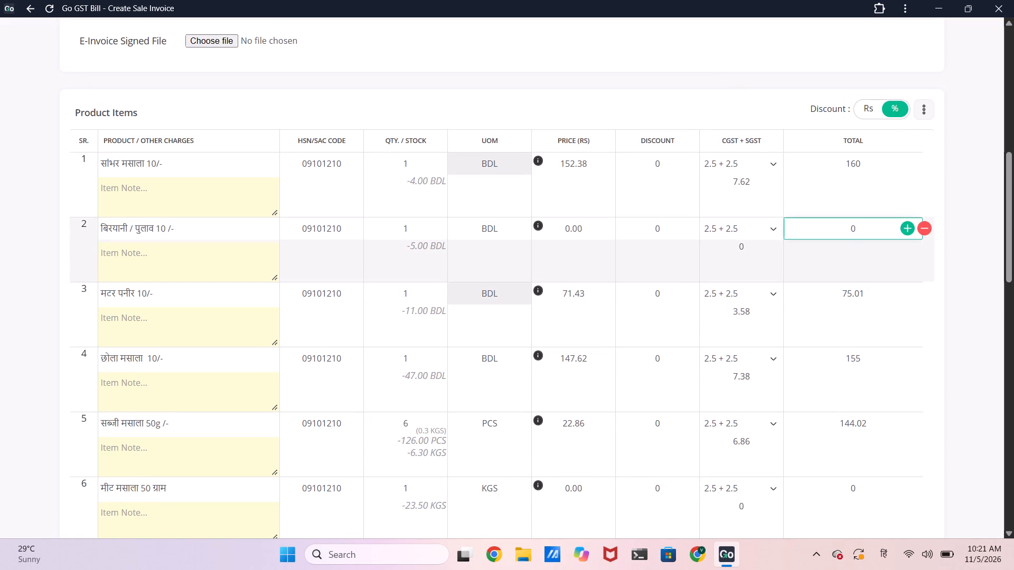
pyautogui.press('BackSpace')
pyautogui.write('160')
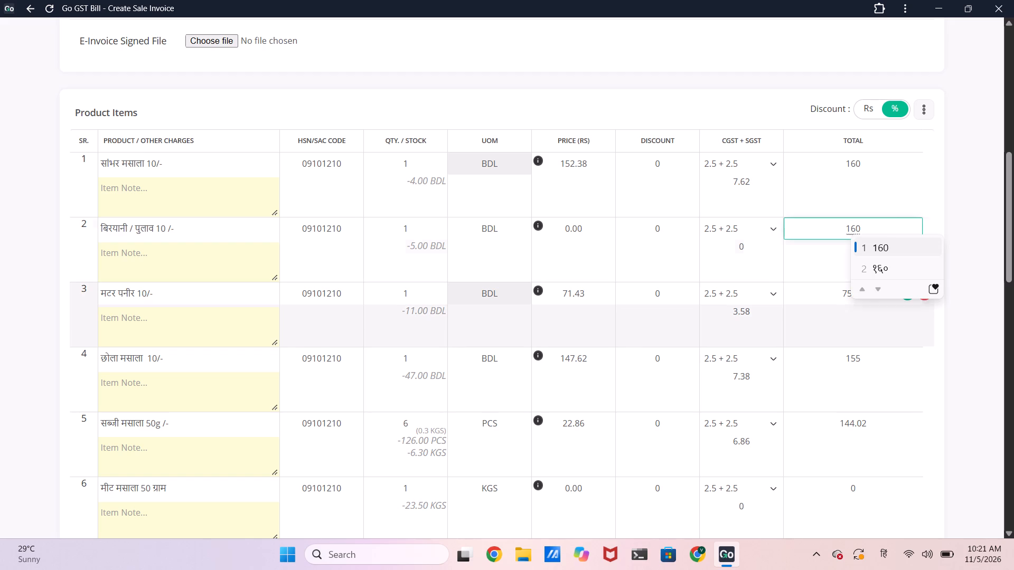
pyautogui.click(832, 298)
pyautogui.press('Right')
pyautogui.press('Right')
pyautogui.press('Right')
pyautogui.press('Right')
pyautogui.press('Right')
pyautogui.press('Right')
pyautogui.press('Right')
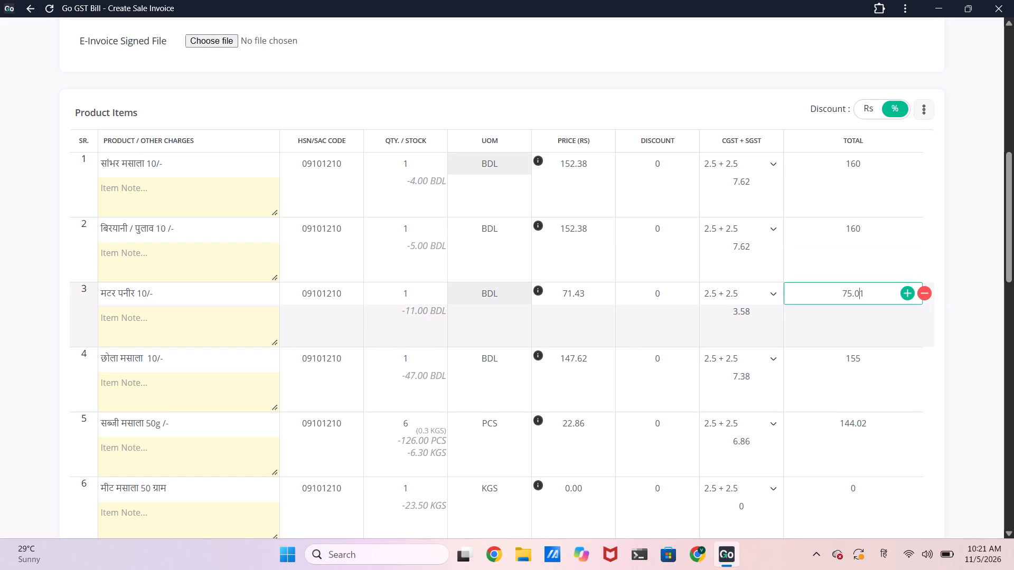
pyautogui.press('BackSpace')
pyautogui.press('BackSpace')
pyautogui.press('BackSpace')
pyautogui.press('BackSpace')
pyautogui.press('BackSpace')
# Set the quantity of मटर पनीर 10/- in row 3 to 2 and its total to 160.
pyautogui.click(417, 284)
pyautogui.press('2')
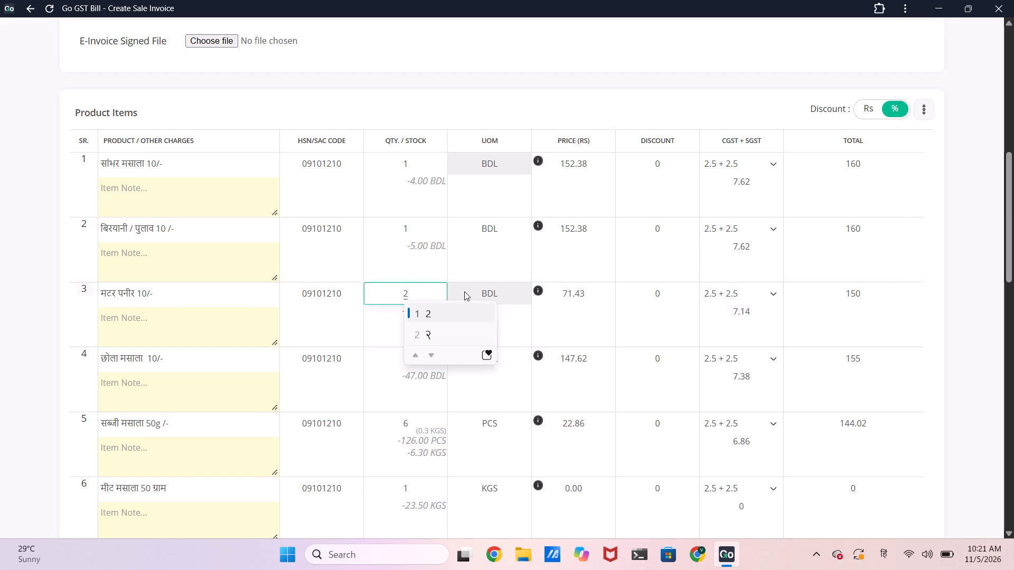
pyautogui.click(866, 297)
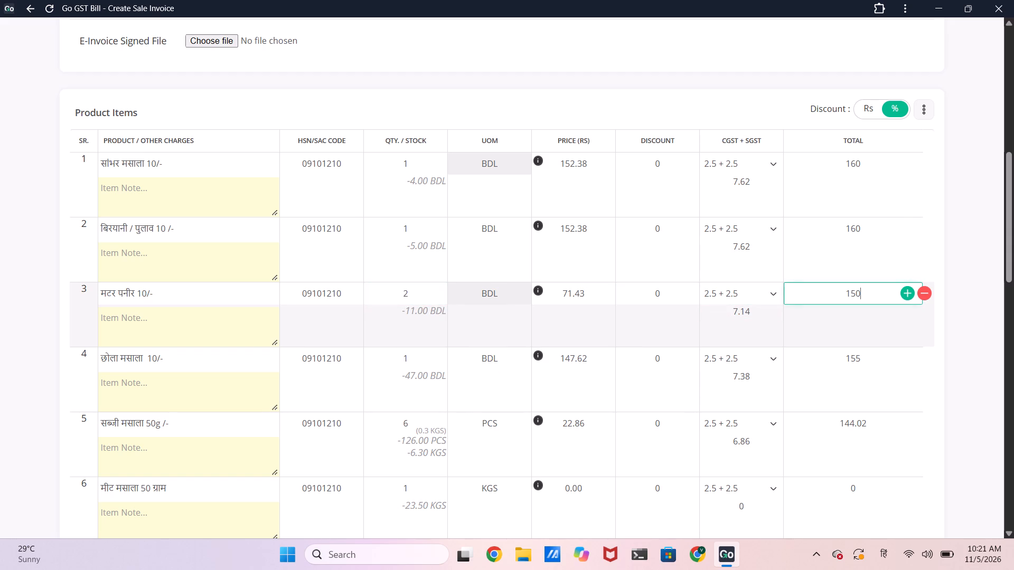
pyautogui.press('BackSpace')
pyautogui.press('BackSpace')
pyautogui.write('600')
pyautogui.press('BackSpace')
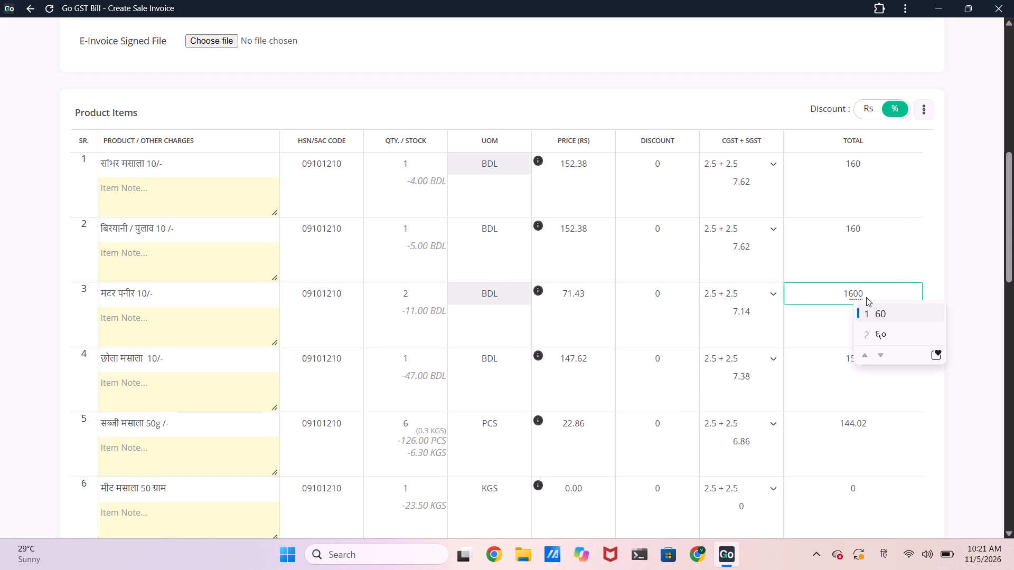
pyautogui.click(546, 301)
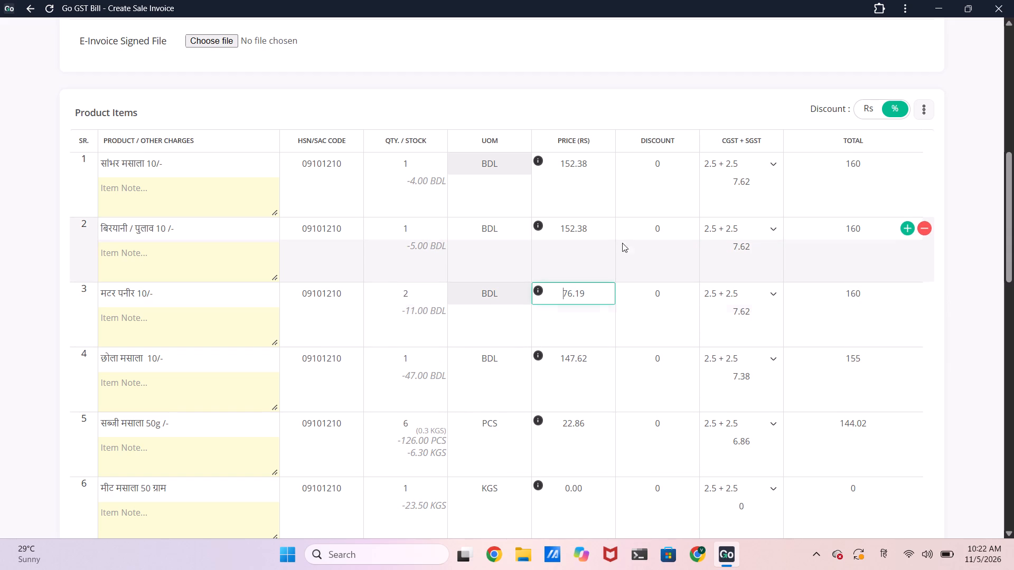
# Set the price of बिरयानी / पुलाव 10 /- in row 2 to 76.19 and its quantity to 2.
pyautogui.click(595, 227)
pyautogui.press('BackSpace')
pyautogui.press('BackSpace')
pyautogui.press('BackSpace')
pyautogui.press('BackSpace')
pyautogui.press('BackSpace')
pyautogui.press('BackSpace')
pyautogui.press('BackSpace')
pyautogui.press('BackSpace')
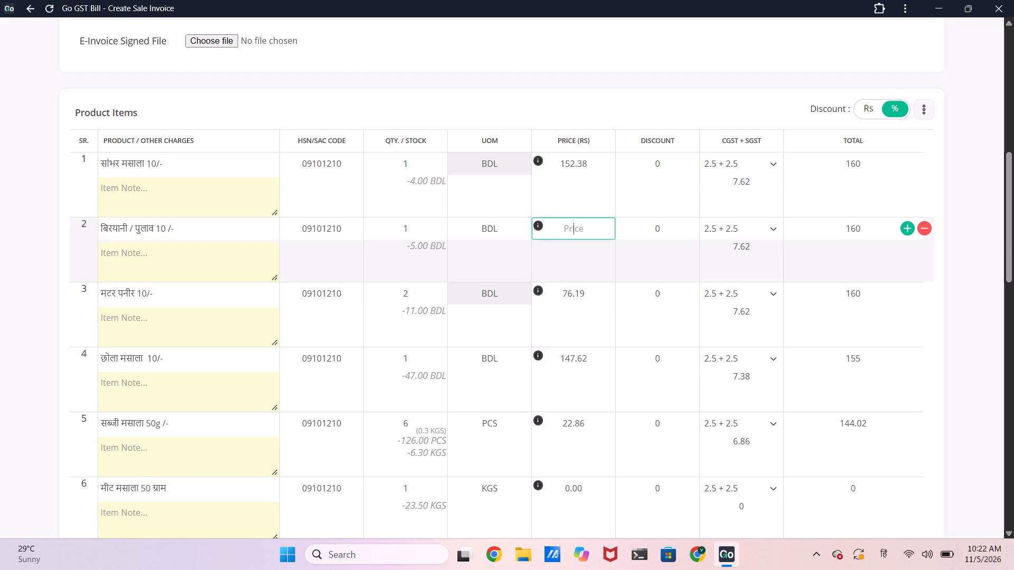
pyautogui.write('76.19')
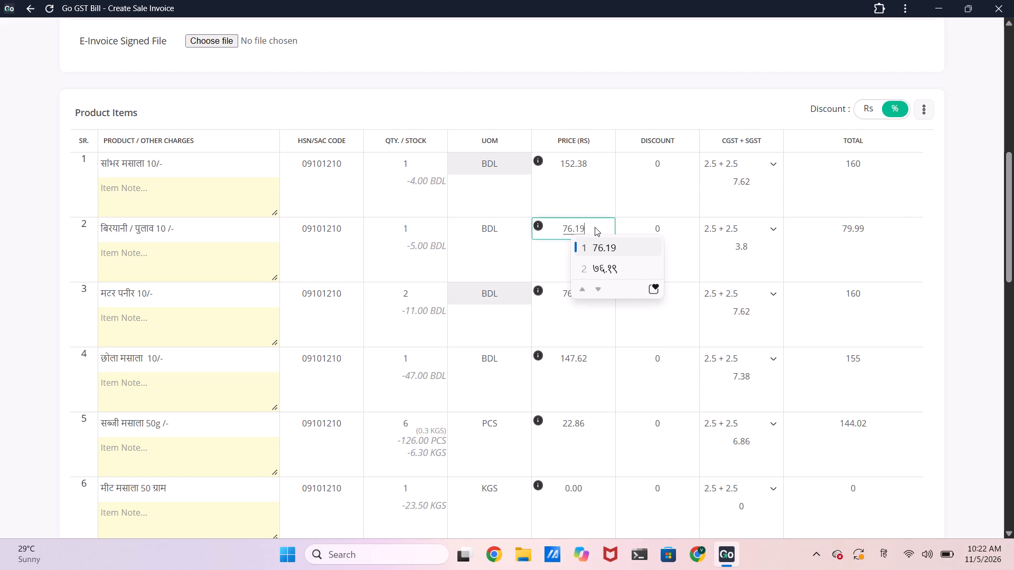
pyautogui.click(409, 234)
pyautogui.press('2')
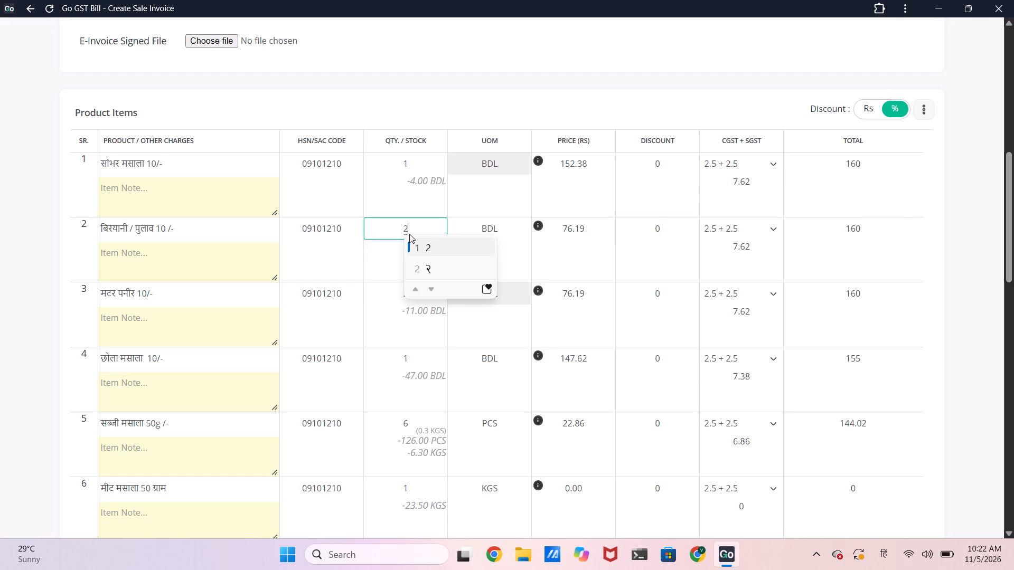
# Set the price of सांभर मसाला 10/- in row 1 to 76.19 and its quantity to 2.
pyautogui.click(595, 162)
pyautogui.press('BackSpace')
pyautogui.press('BackSpace')
pyautogui.press('BackSpace')
pyautogui.press('BackSpace')
pyautogui.press('BackSpace')
pyautogui.press('BackSpace')
pyautogui.press('BackSpace')
pyautogui.press('BackSpace')
pyautogui.press('BackSpace')
pyautogui.press('BackSpace')
pyautogui.press('BackSpace')
pyautogui.press('BackSpace')
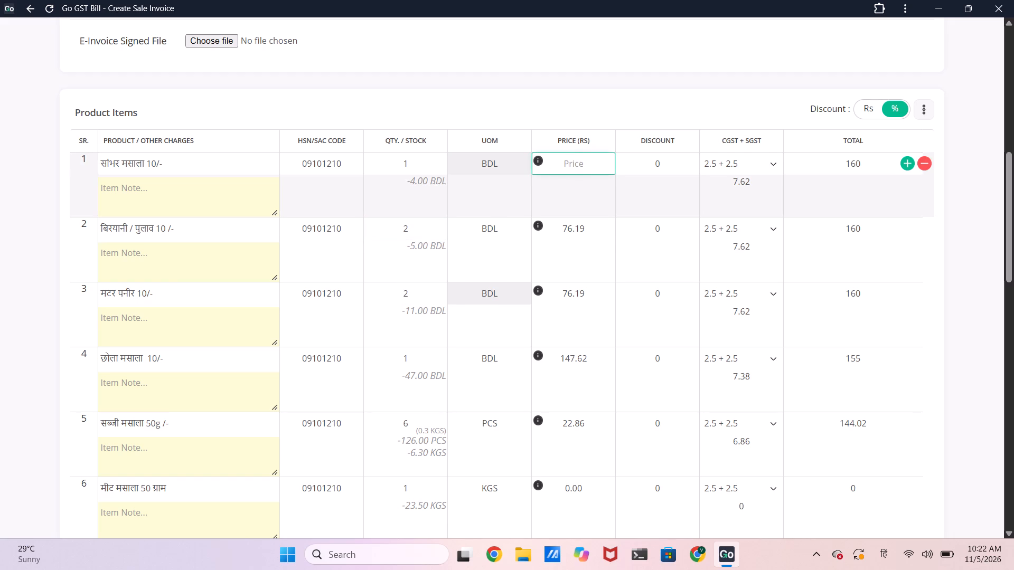
pyautogui.write('76.19')
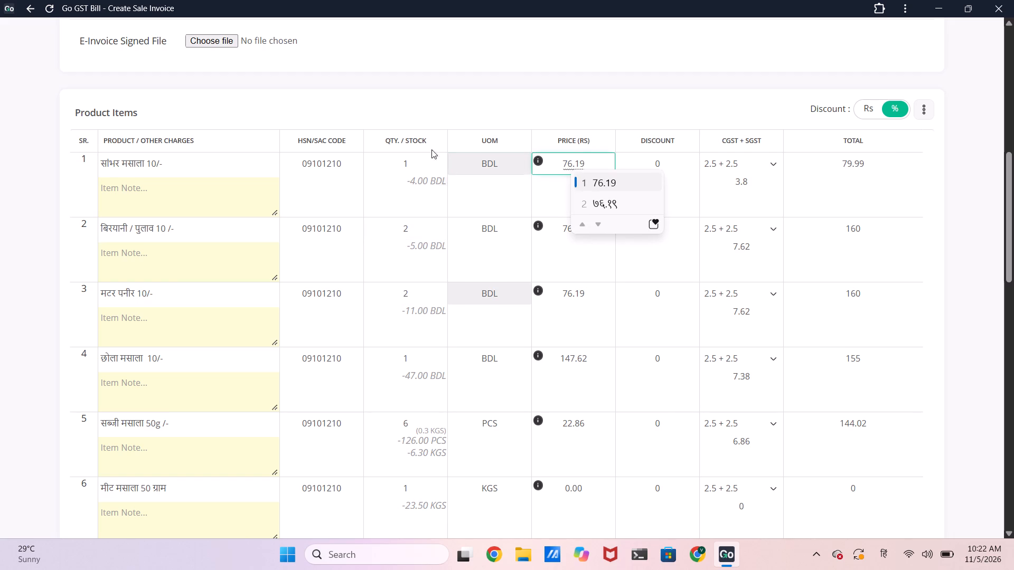
pyautogui.click(407, 155)
pyautogui.press('2')
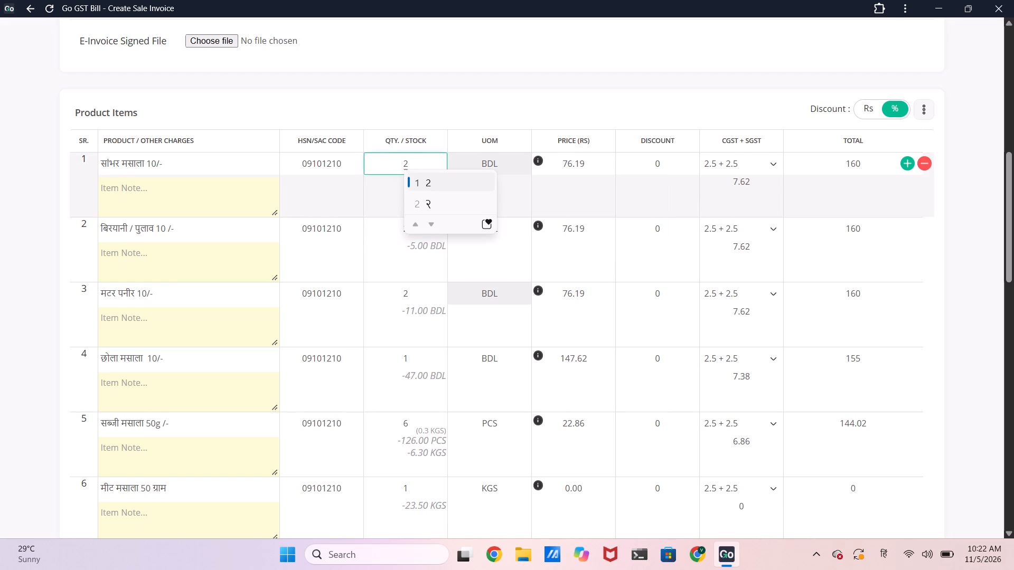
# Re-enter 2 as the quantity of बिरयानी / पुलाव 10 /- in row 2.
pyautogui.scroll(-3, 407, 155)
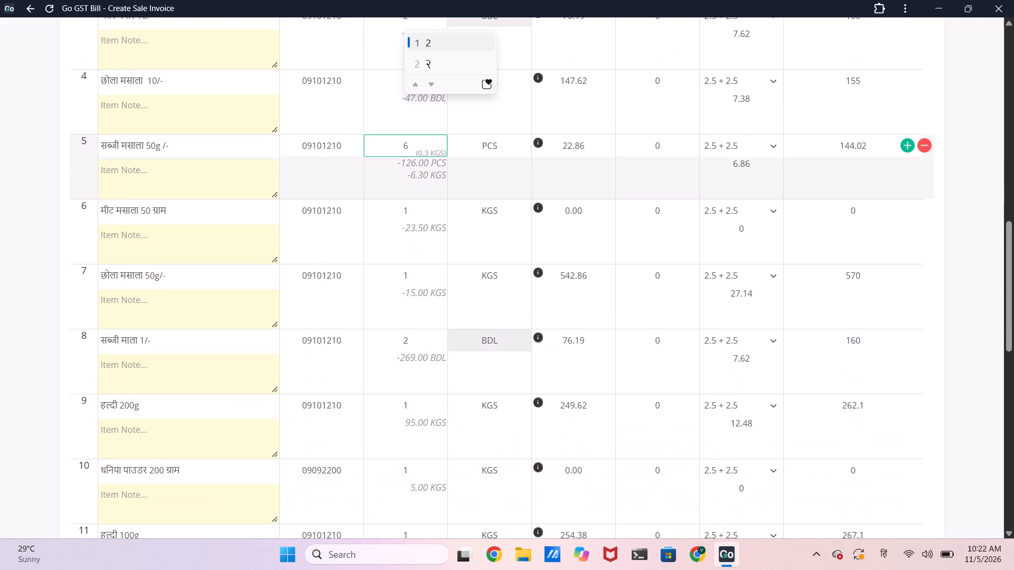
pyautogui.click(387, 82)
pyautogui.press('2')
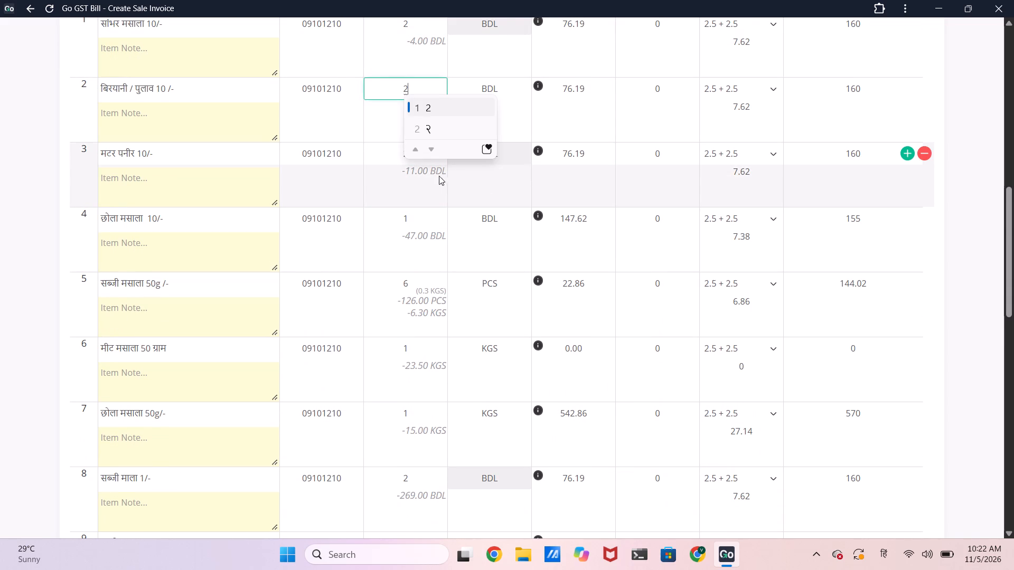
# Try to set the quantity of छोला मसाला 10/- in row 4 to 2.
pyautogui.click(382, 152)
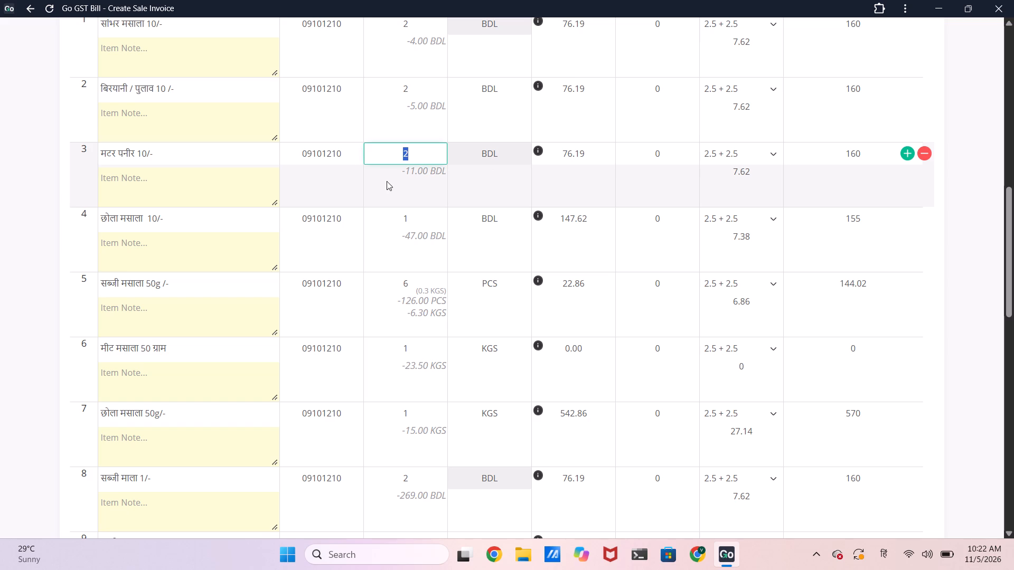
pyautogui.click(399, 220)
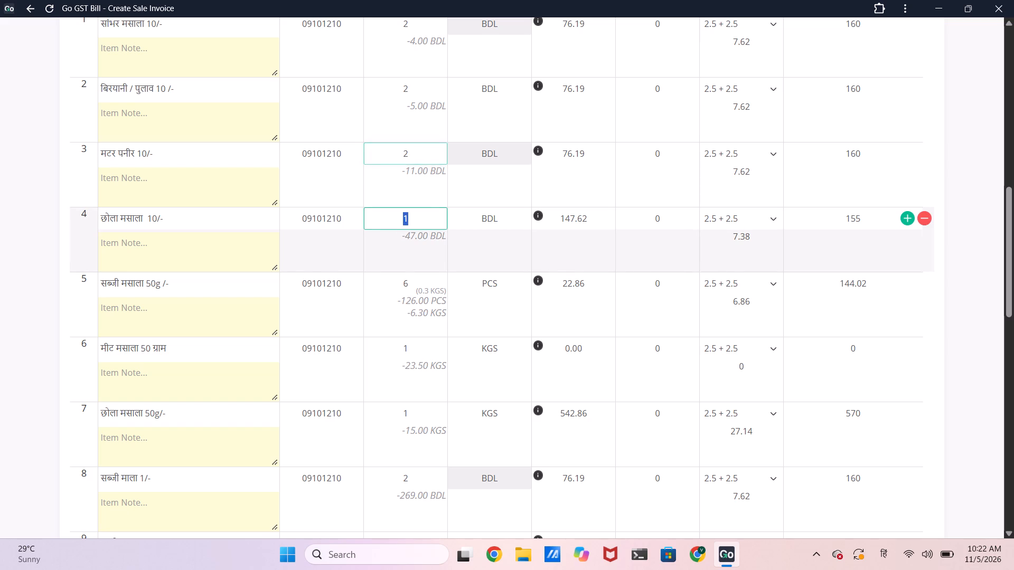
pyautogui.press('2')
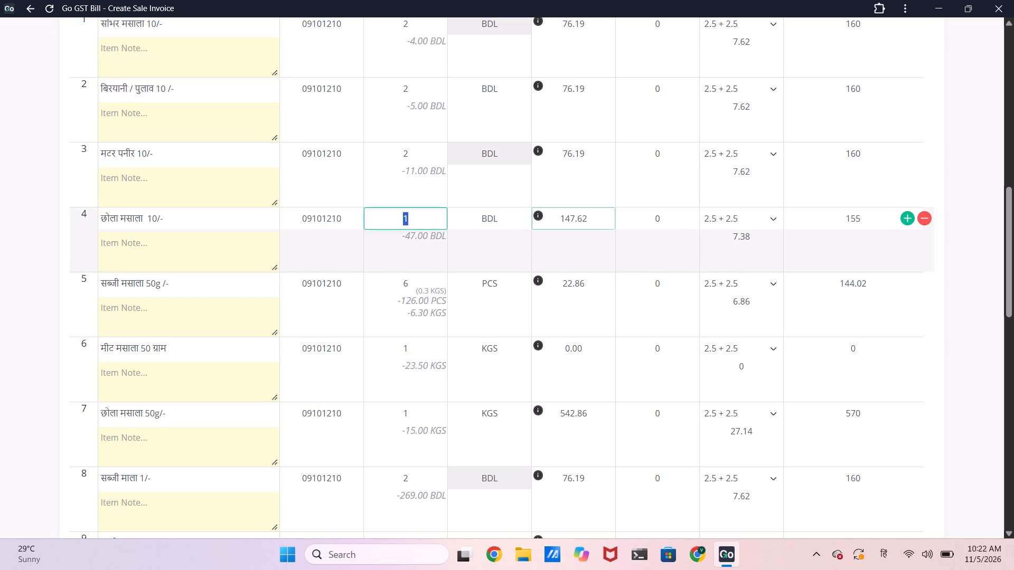
# Set the price of छोला मसाला 10/- in row 4 to 76.19.
pyautogui.click(590, 221)
pyautogui.press('BackSpace')
pyautogui.press('BackSpace')
pyautogui.press('BackSpace')
pyautogui.press('BackSpace')
pyautogui.press('BackSpace')
pyautogui.press('BackSpace')
pyautogui.press('BackSpace')
pyautogui.press('BackSpace')
pyautogui.press('BackSpace')
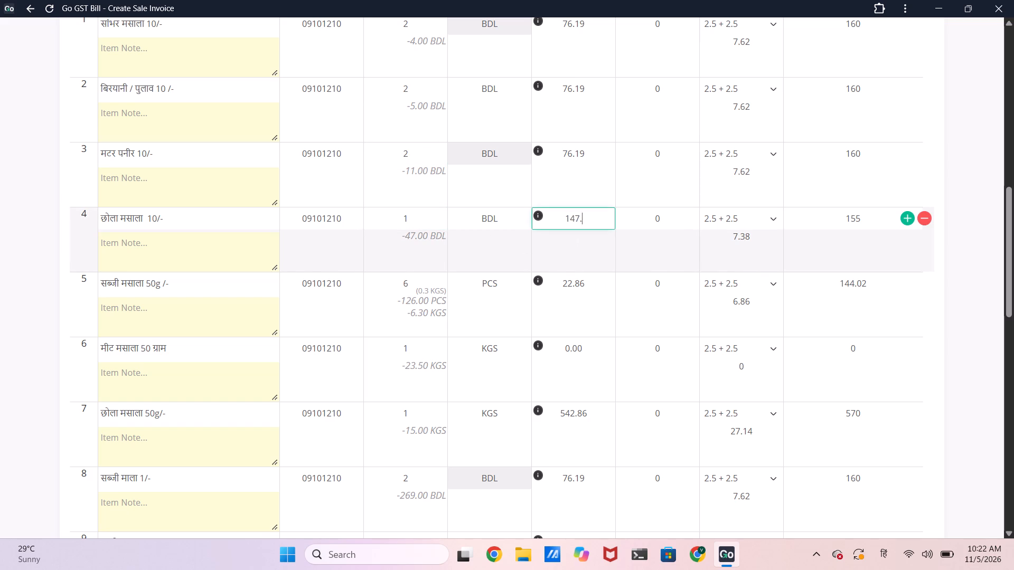
pyautogui.write('76.19')
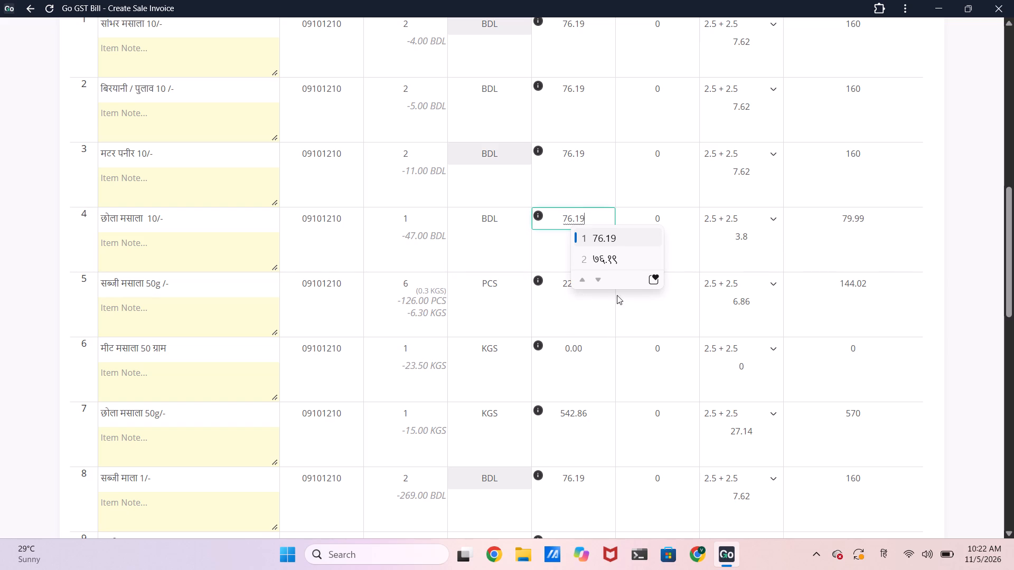
# Set the total of सब्जी मसाला 50g /- in row 5 to 162.
pyautogui.click(886, 289)
pyautogui.press('BackSpace')
pyautogui.press('BackSpace')
pyautogui.press('BackSpace')
pyautogui.press('BackSpace')
pyautogui.press('BackSpace')
pyautogui.press('BackSpace')
pyautogui.press('BackSpace')
pyautogui.press('BackSpace')
pyautogui.press('BackSpace')
pyautogui.press('BackSpace')
pyautogui.press('BackSpace')
pyautogui.press('BackSpace')
pyautogui.press('BackSpace')
pyautogui.press('BackSpace')
pyautogui.press('BackSpace')
pyautogui.press('BackSpace')
pyautogui.press('BackSpace')
pyautogui.press('BackSpace')
pyautogui.press('BackSpace')
pyautogui.press('BackSpace')
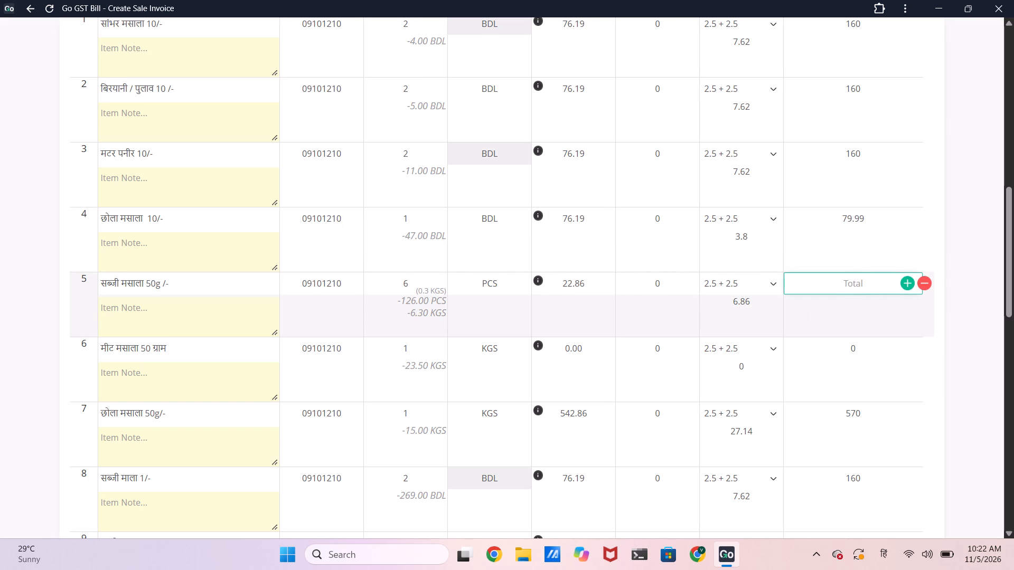
pyautogui.write('162')
# Set मीट मसाला 50 ग्राम in row 6 to unit PCS, quantity 5 and total 169.
pyautogui.click(814, 346)
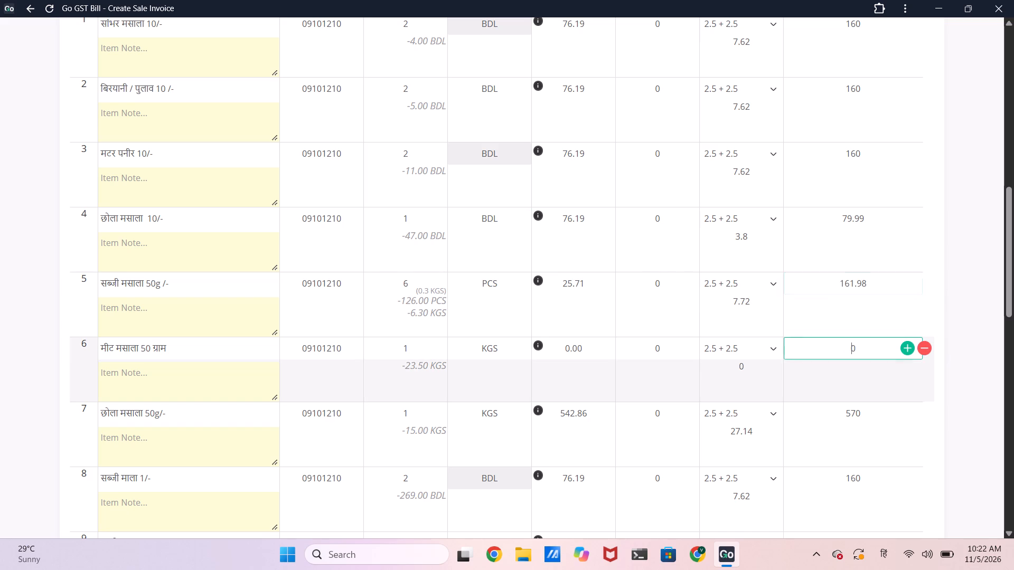
pyautogui.click(412, 349)
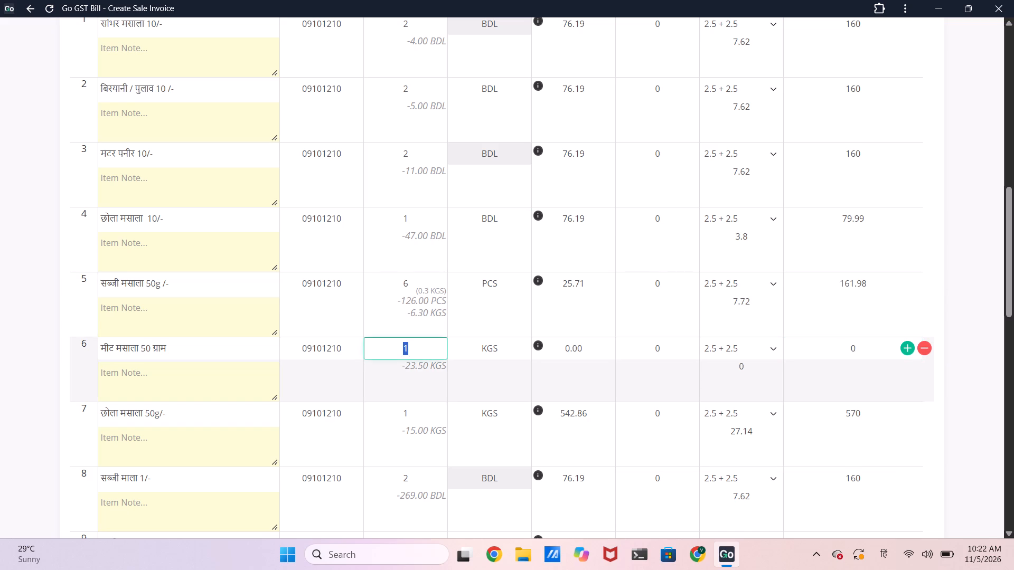
pyautogui.click(498, 343)
pyautogui.click(489, 392)
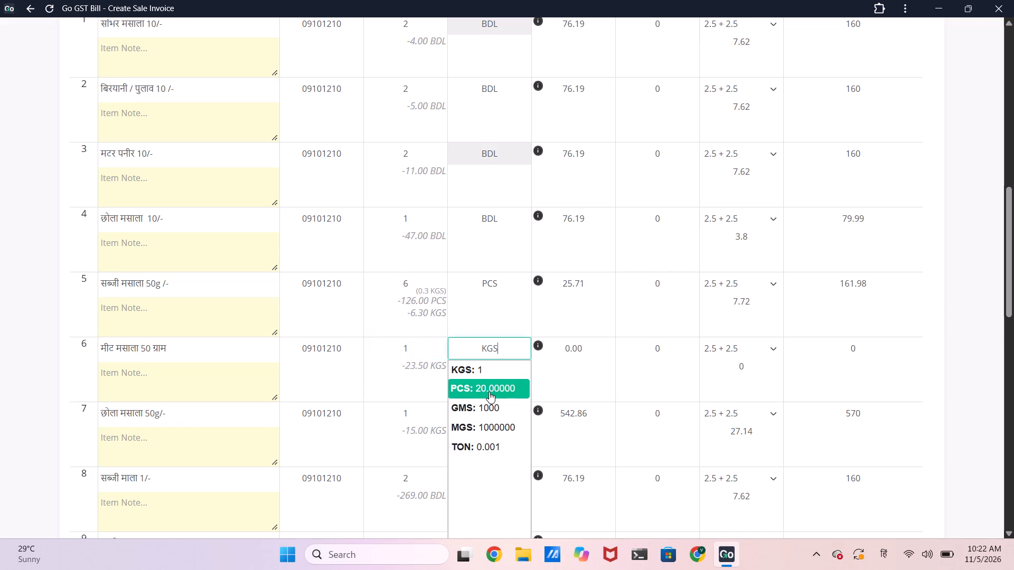
pyautogui.click(377, 341)
pyautogui.press('5')
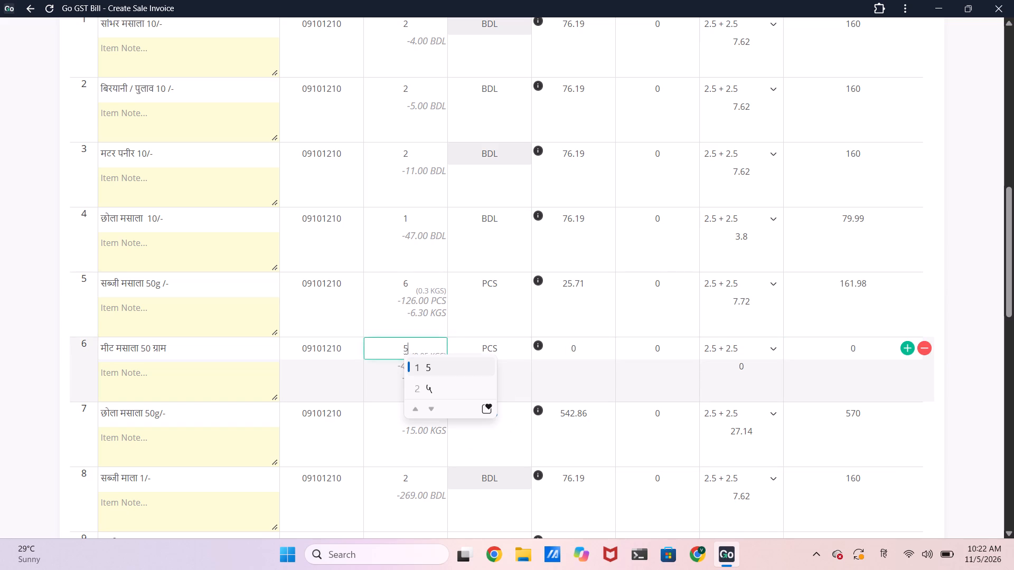
pyautogui.click(823, 354)
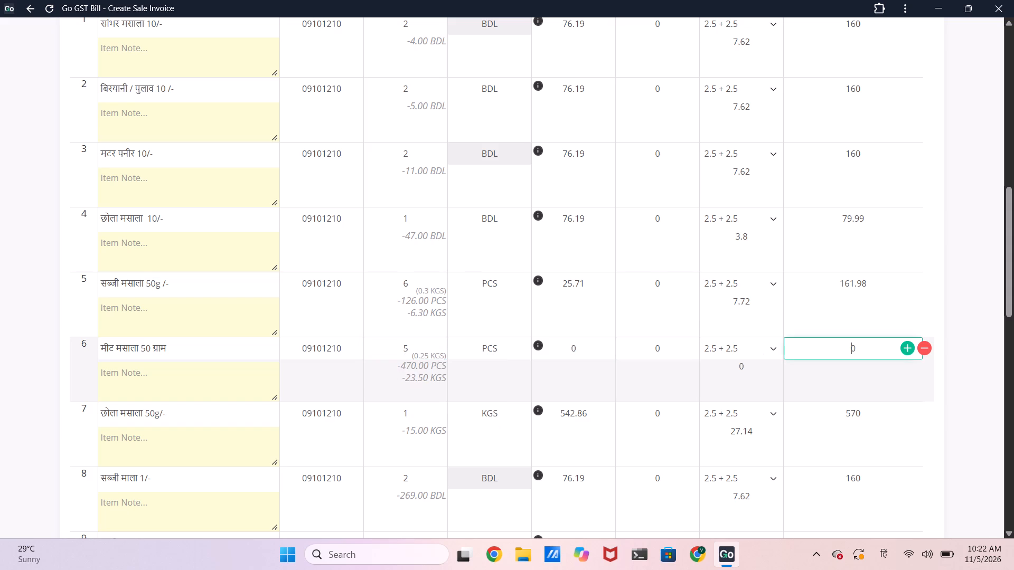
pyautogui.press('Right')
pyautogui.press('BackSpace')
pyautogui.write('19')
pyautogui.press('BackSpace')
pyautogui.write('69')
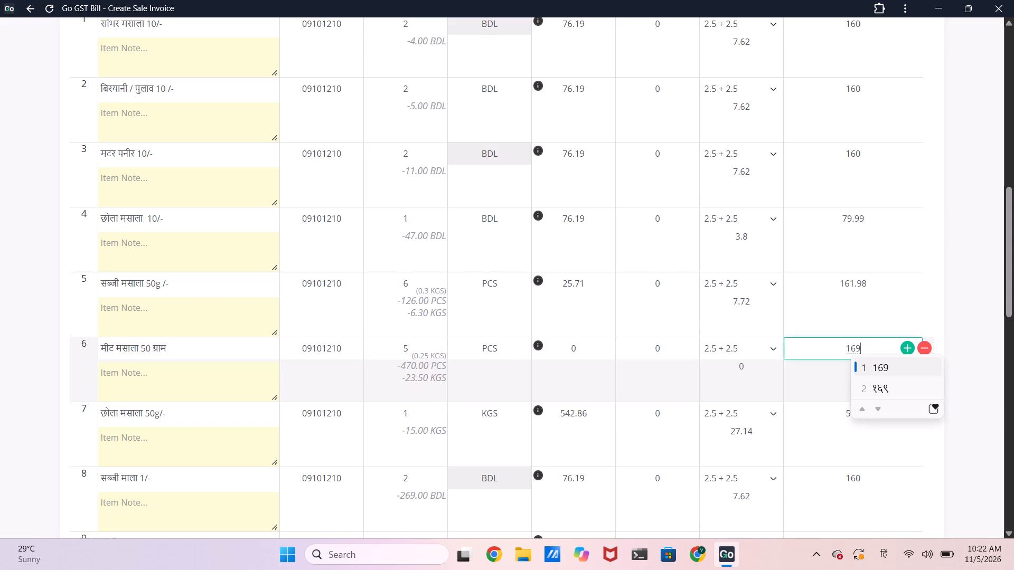
# Set छोला मसाला 50g/- in row 7 to quantity 5, unit PCS and total 150.
pyautogui.click(426, 412)
pyautogui.press('5')
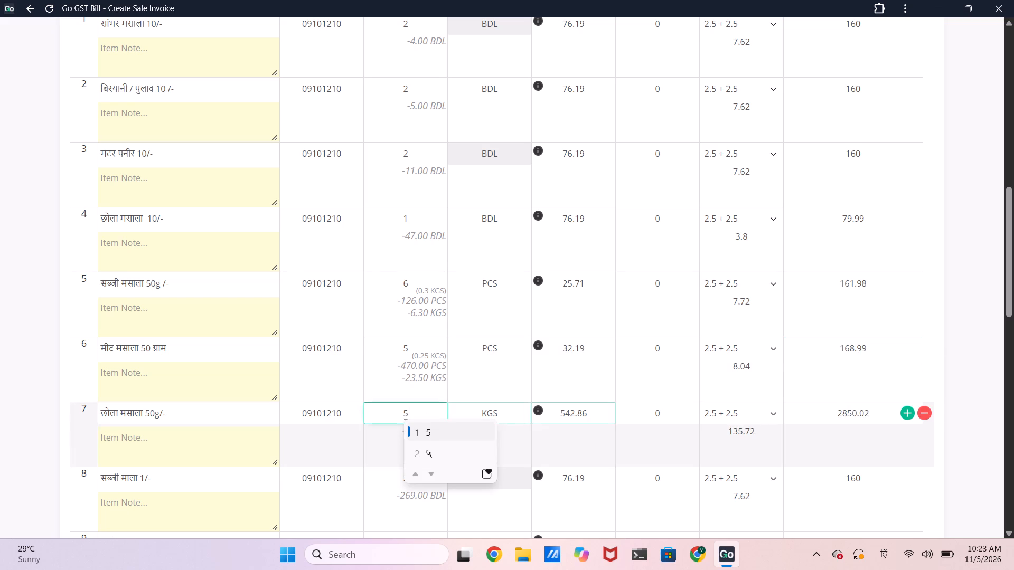
pyautogui.click(529, 418)
pyautogui.click(499, 455)
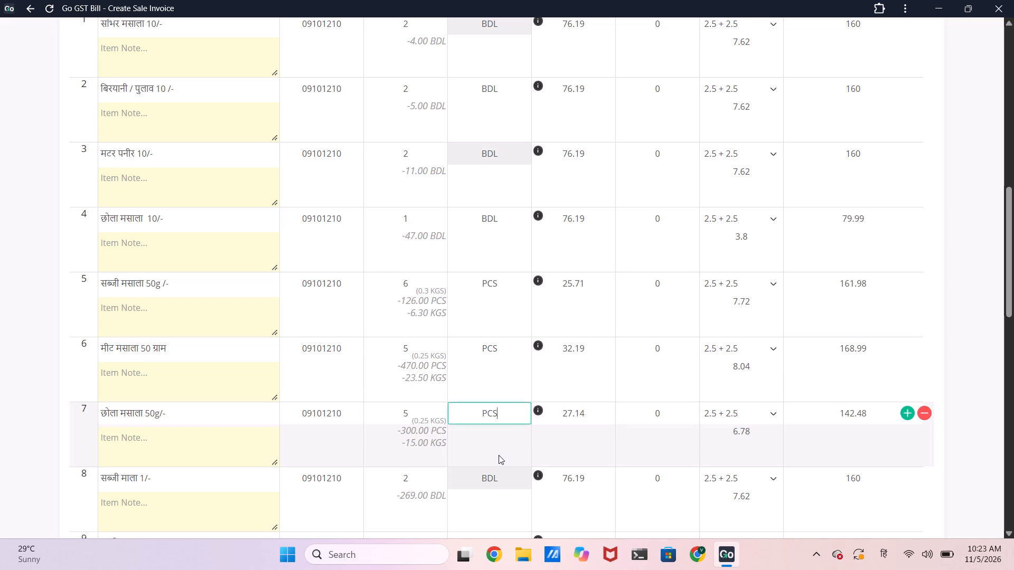
pyautogui.click(873, 415)
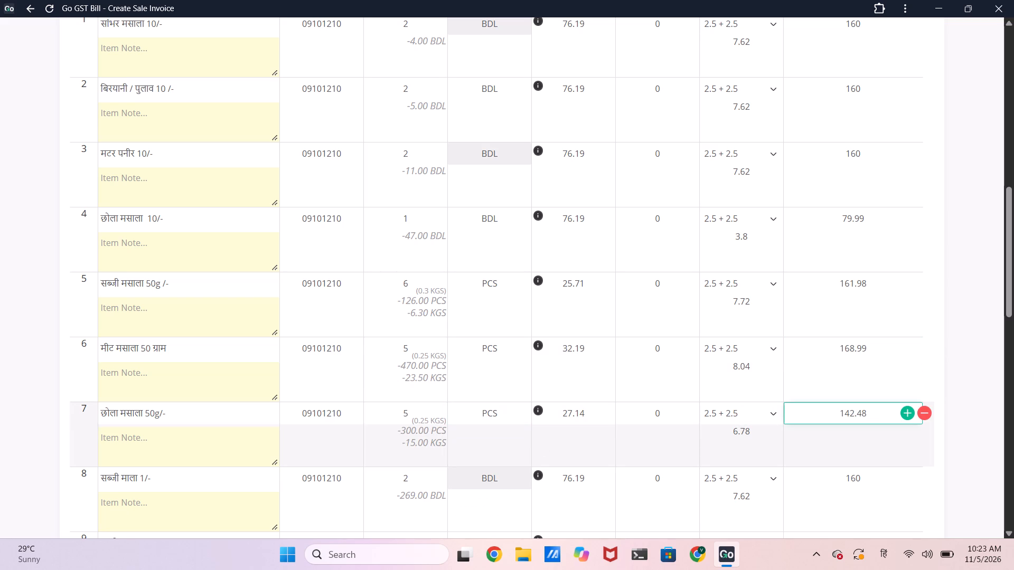
pyautogui.press('BackSpace')
pyautogui.press('BackSpace')
pyautogui.press('BackSpace')
pyautogui.press('BackSpace')
pyautogui.press('BackSpace')
pyautogui.press('BackSpace')
pyautogui.press('BackSpace')
pyautogui.press('BackSpace')
pyautogui.press('BackSpace')
pyautogui.press('BackSpace')
pyautogui.write('150')
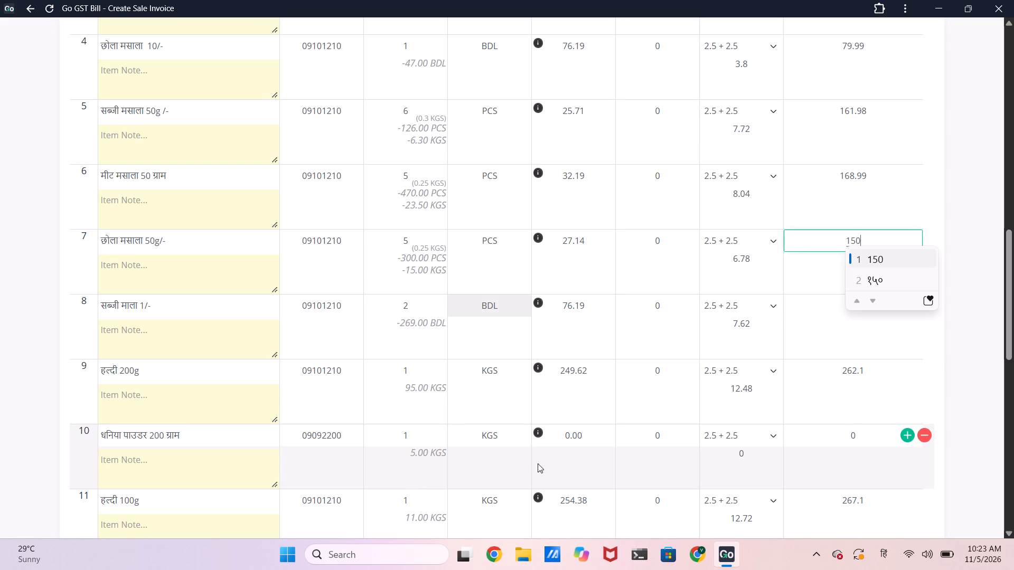
# Set the total of हल्दी 200g in row 9 to 267.
pyautogui.click(874, 363)
pyautogui.press('BackSpace')
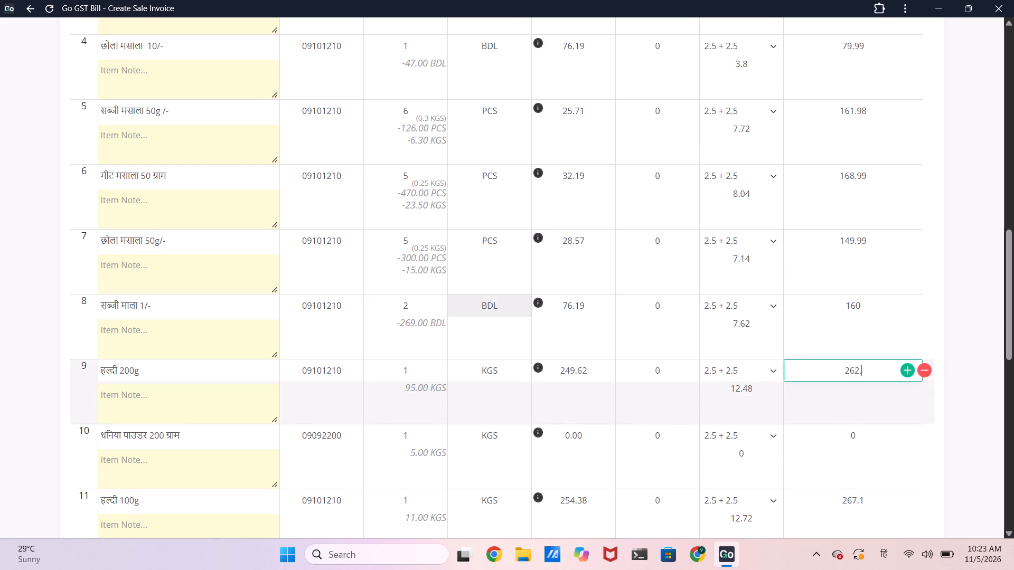
pyautogui.press('BackSpace')
pyautogui.press('BackSpace')
pyautogui.press('7')
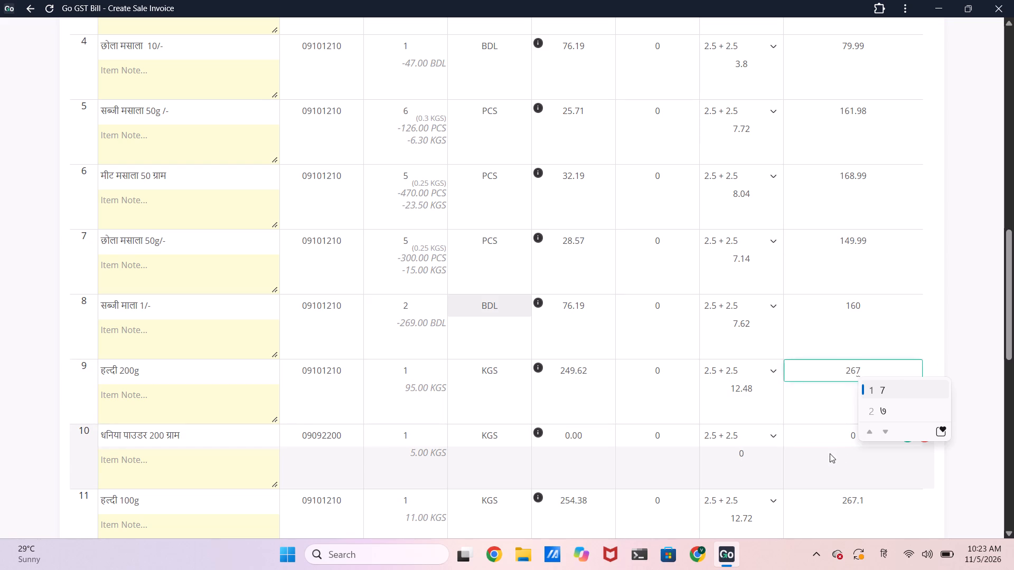
# Set the total of धनिया पाउडर 200 ग्राम in row 10 to 282.
pyautogui.click(832, 433)
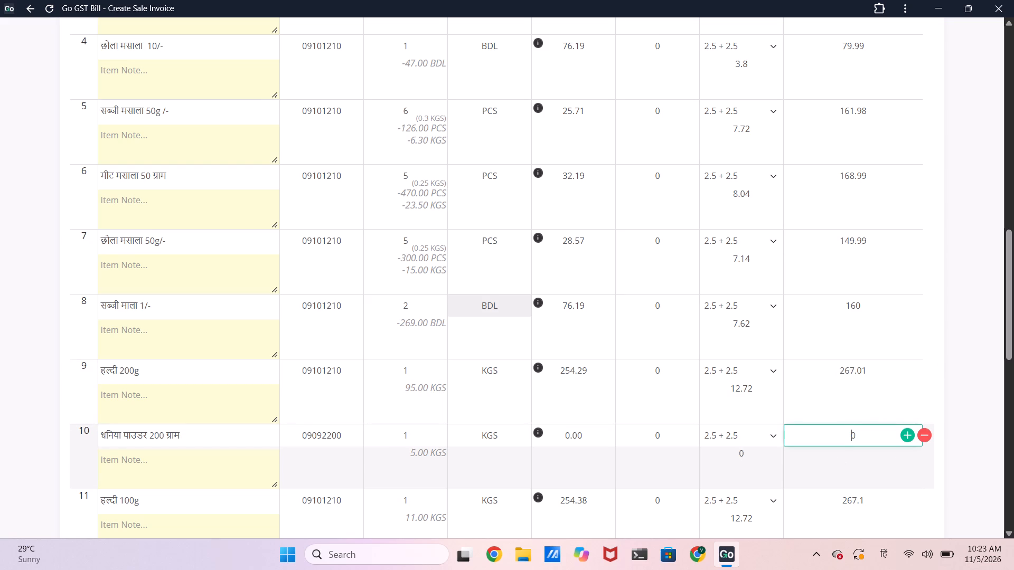
pyautogui.press('Right')
pyautogui.press('BackSpace')
pyautogui.write('282')
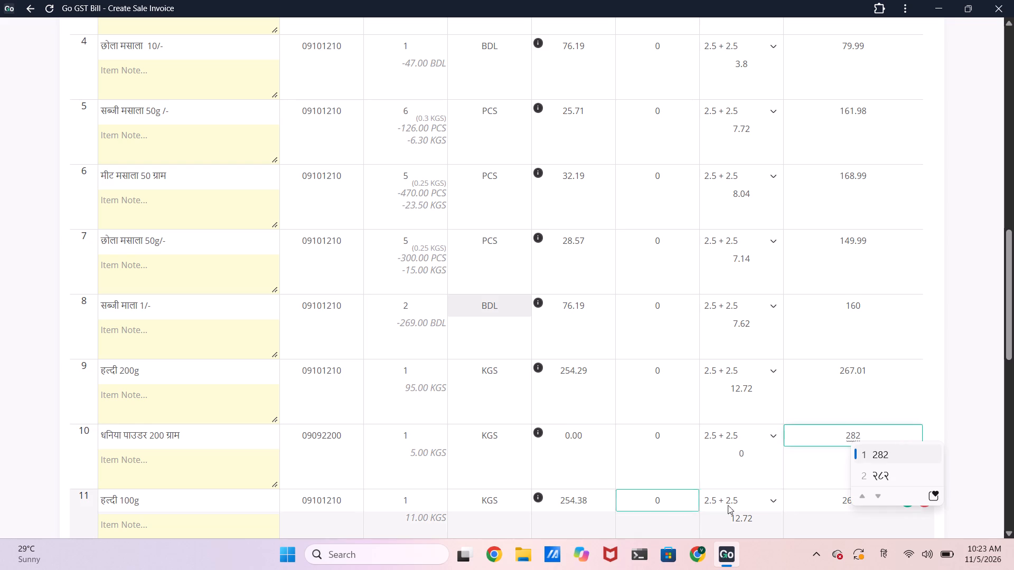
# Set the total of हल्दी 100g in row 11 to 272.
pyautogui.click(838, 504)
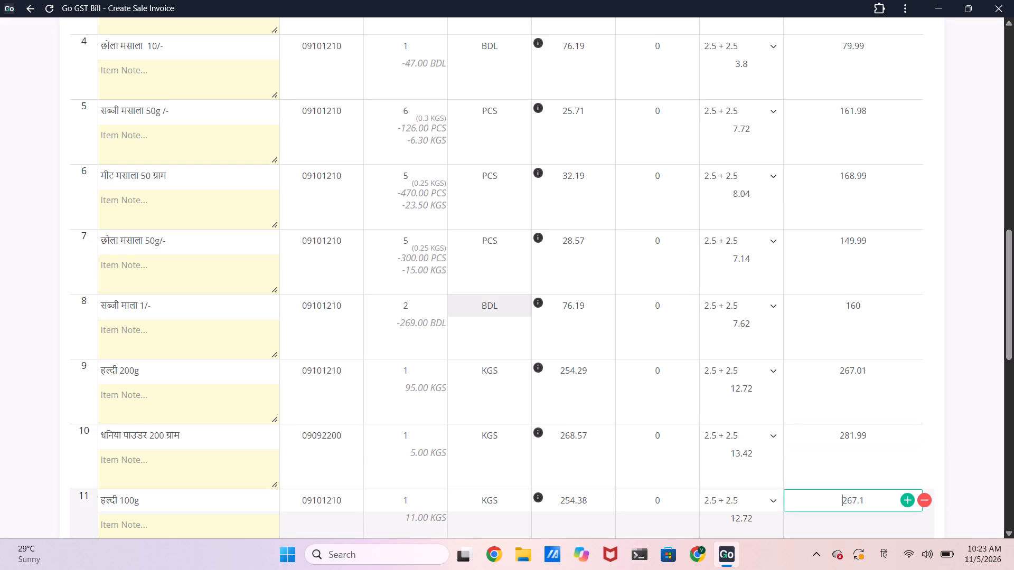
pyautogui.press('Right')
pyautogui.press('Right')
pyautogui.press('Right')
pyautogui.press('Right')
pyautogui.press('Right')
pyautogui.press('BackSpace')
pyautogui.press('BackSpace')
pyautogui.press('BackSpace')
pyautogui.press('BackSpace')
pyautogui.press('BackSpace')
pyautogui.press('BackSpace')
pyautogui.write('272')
# Set the total of धनिया 100g in row 12 to 272.
pyautogui.scroll(-3, 838, 504)
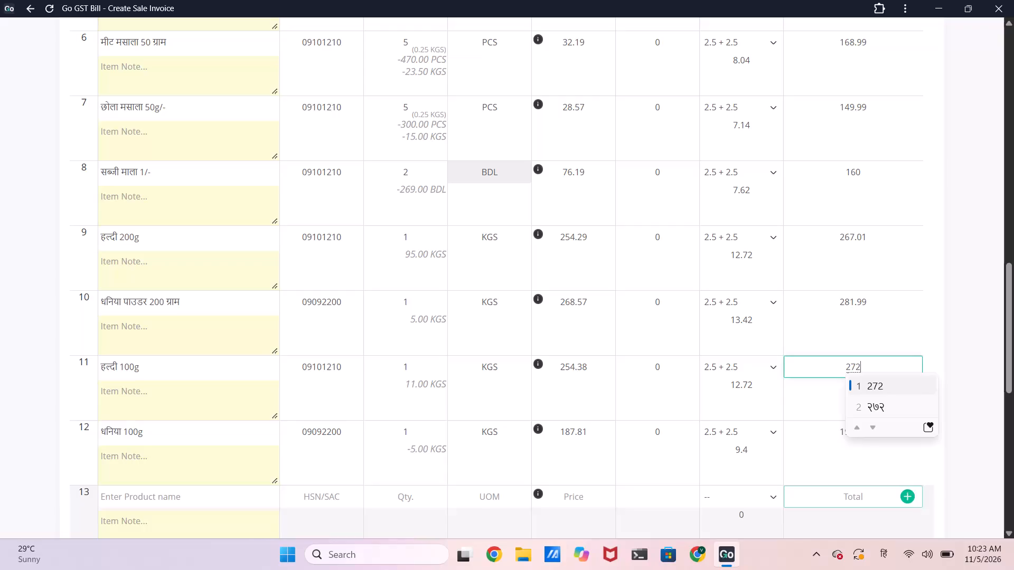
pyautogui.click(813, 428)
pyautogui.press('Right')
pyautogui.press('Right')
pyautogui.press('Right')
pyautogui.press('Right')
pyautogui.press('Right')
pyautogui.press('Right')
pyautogui.press('Right')
pyautogui.press('Right')
pyautogui.press('Right')
pyautogui.press('Right')
pyautogui.press('Right')
pyautogui.press('Right')
pyautogui.press('Right')
pyautogui.press('Right')
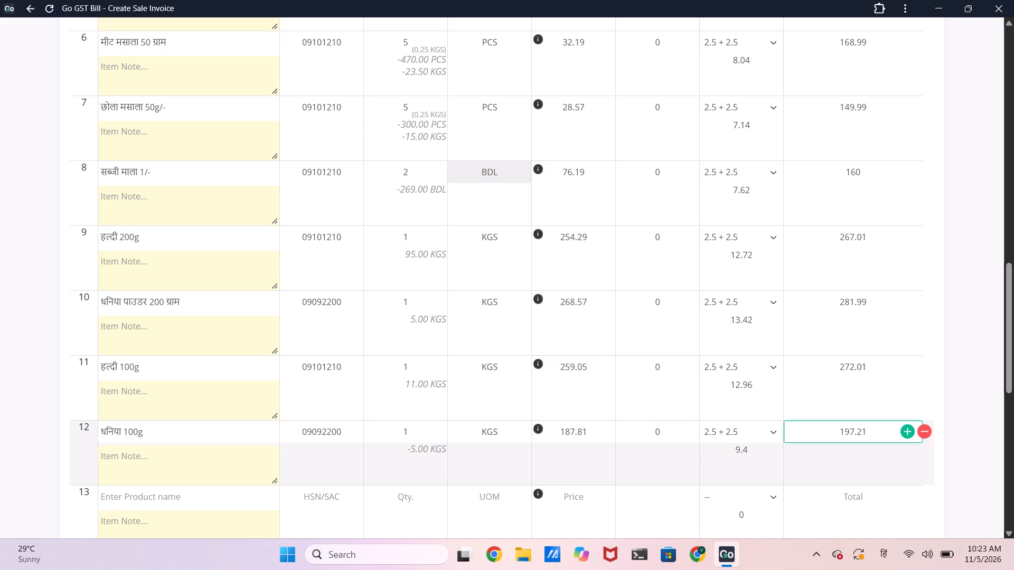
pyautogui.press('BackSpace')
pyautogui.press('BackSpace')
pyautogui.press('BackSpace')
pyautogui.press('BackSpace')
pyautogui.press('BackSpace')
pyautogui.press('BackSpace')
pyautogui.write('272')
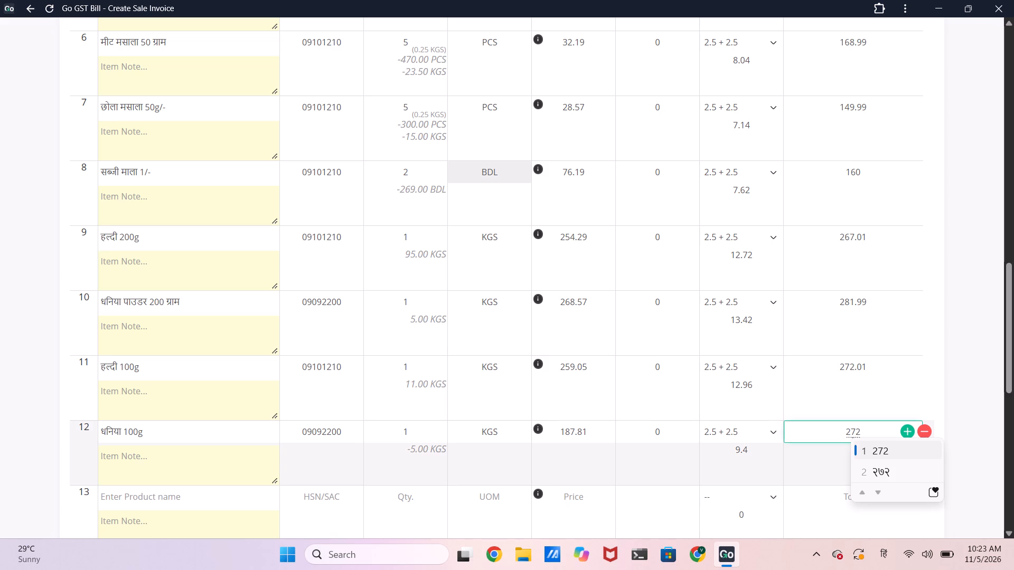
# Set the total of हल्दी 100g in row 11 to 332.
pyautogui.click(879, 360)
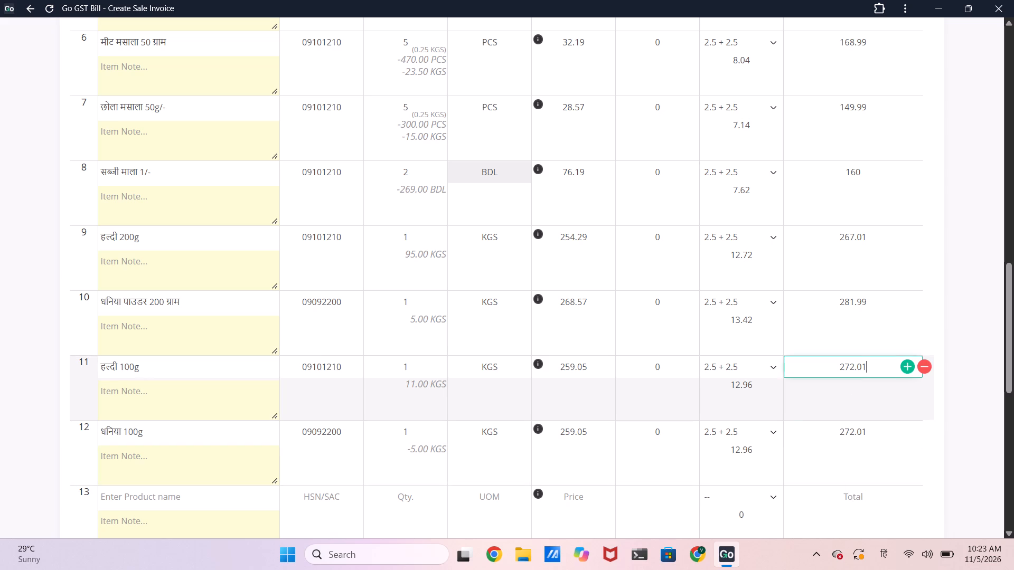
pyautogui.press('BackSpace')
pyautogui.press('BackSpace')
pyautogui.press('BackSpace')
pyautogui.press('BackSpace')
pyautogui.press('BackSpace')
pyautogui.press('BackSpace')
pyautogui.press('BackSpace')
pyautogui.write('332')
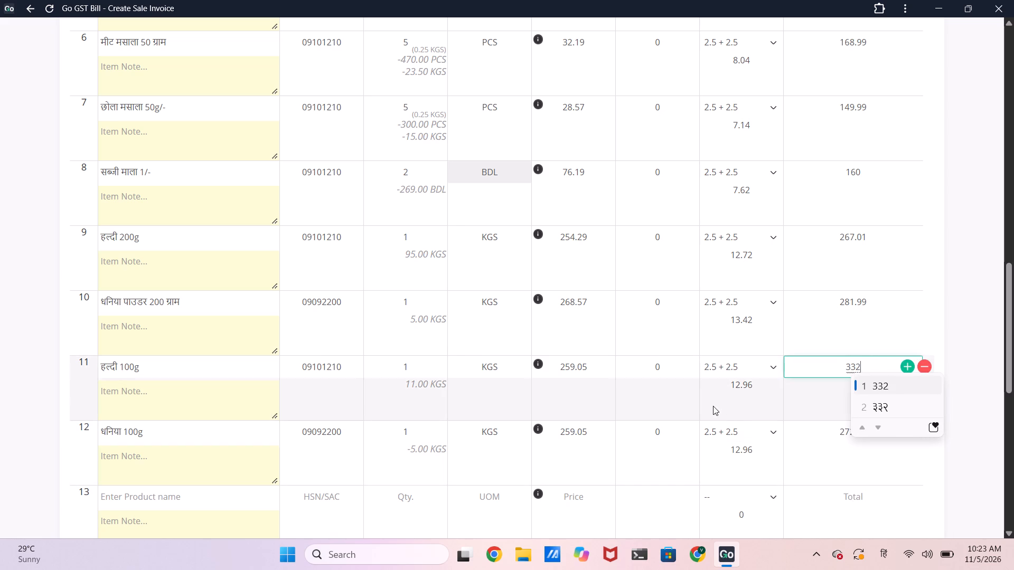
pyautogui.scroll(-1, 841, 468)
pyautogui.click(595, 298)
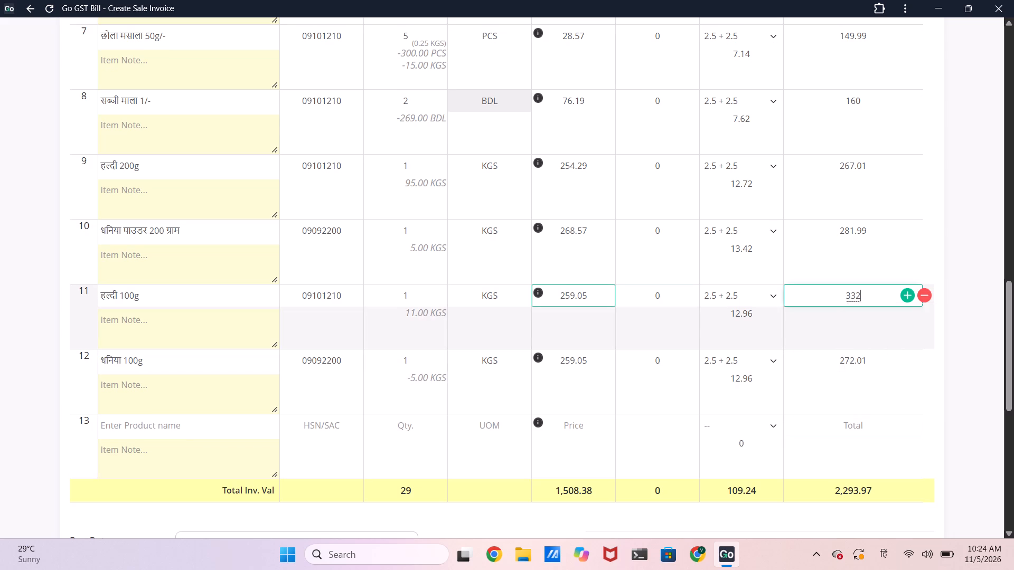
pyautogui.scroll(-2, 595, 298)
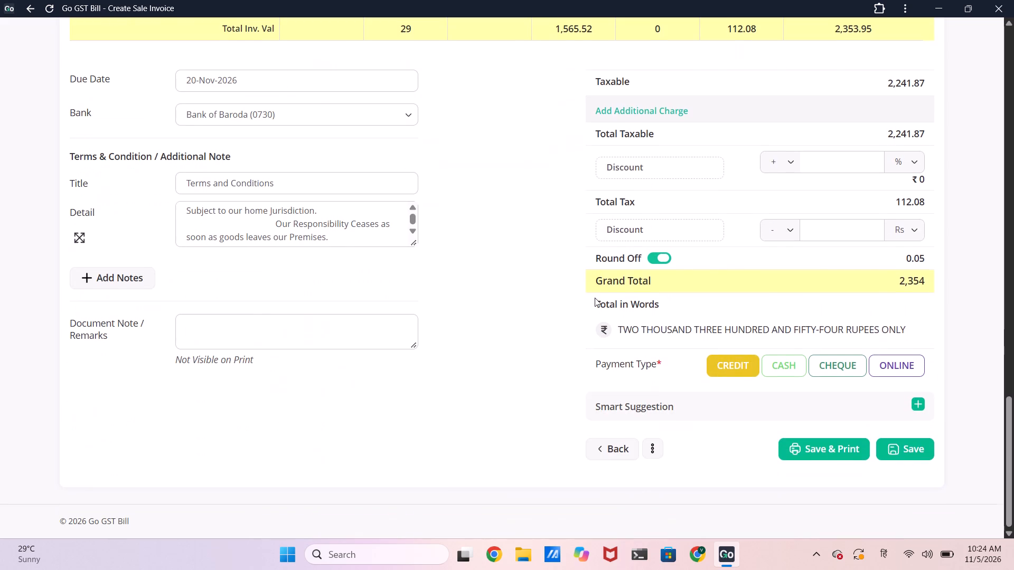
# Check the invoice totals and item rows, and set the quantity of छोला मसाला 10/- in row 4 to 2.
pyautogui.scroll(-2, 595, 298)
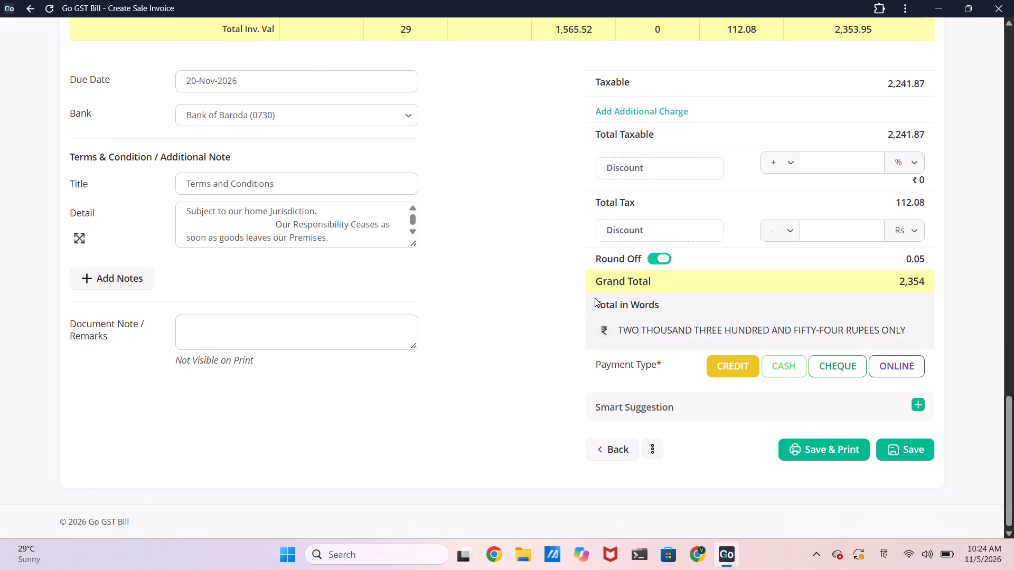
pyautogui.scroll(3, 595, 298)
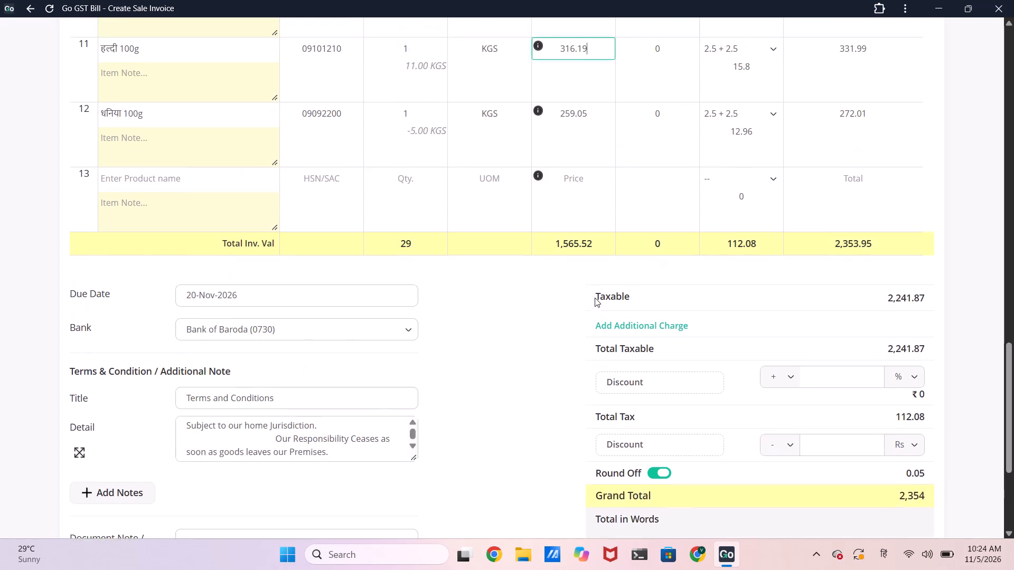
pyautogui.scroll(1, 595, 298)
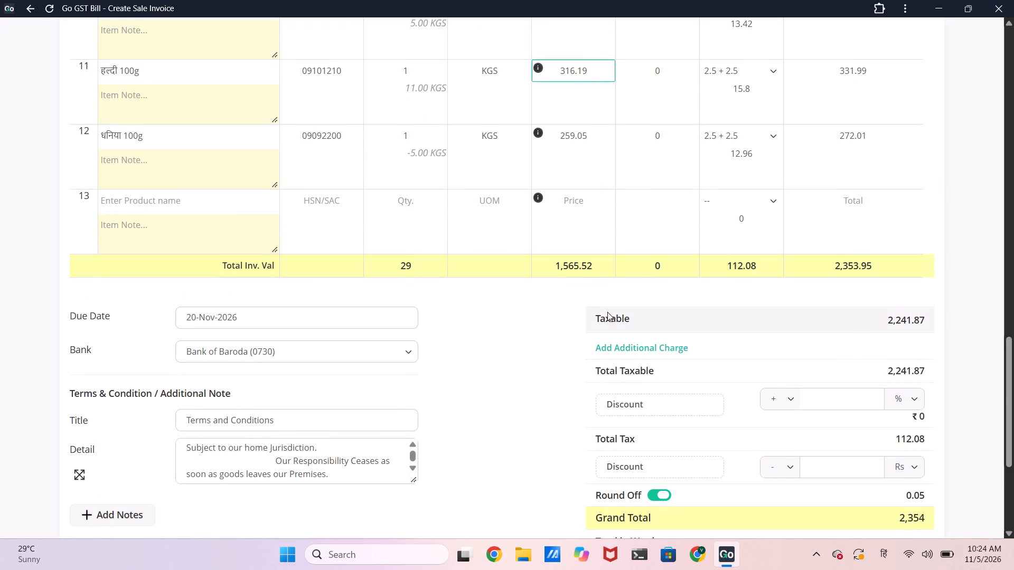
pyautogui.scroll(10, 607, 312)
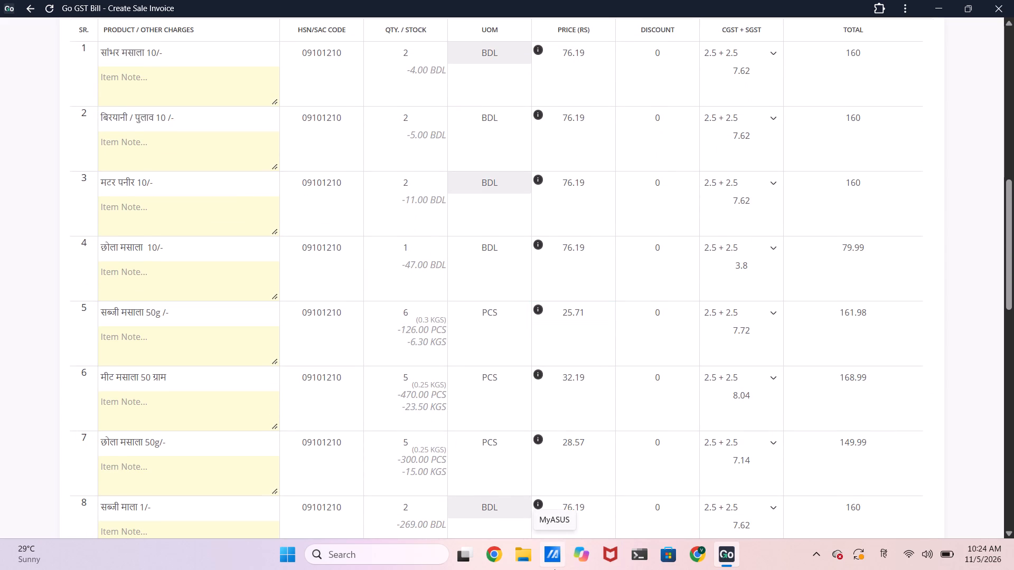
pyautogui.scroll(2, 555, 569)
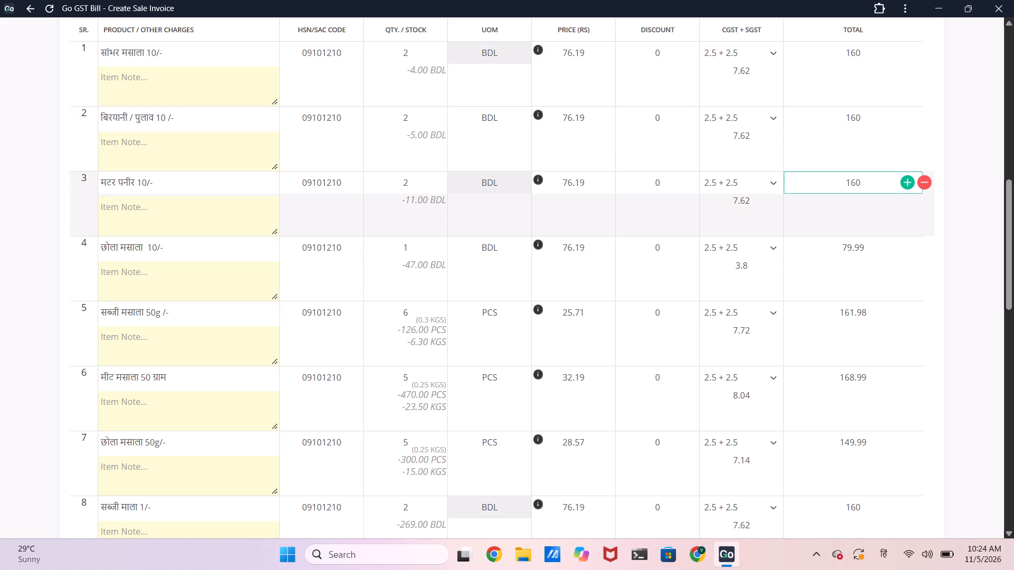
pyautogui.click(407, 248)
pyautogui.press('2')
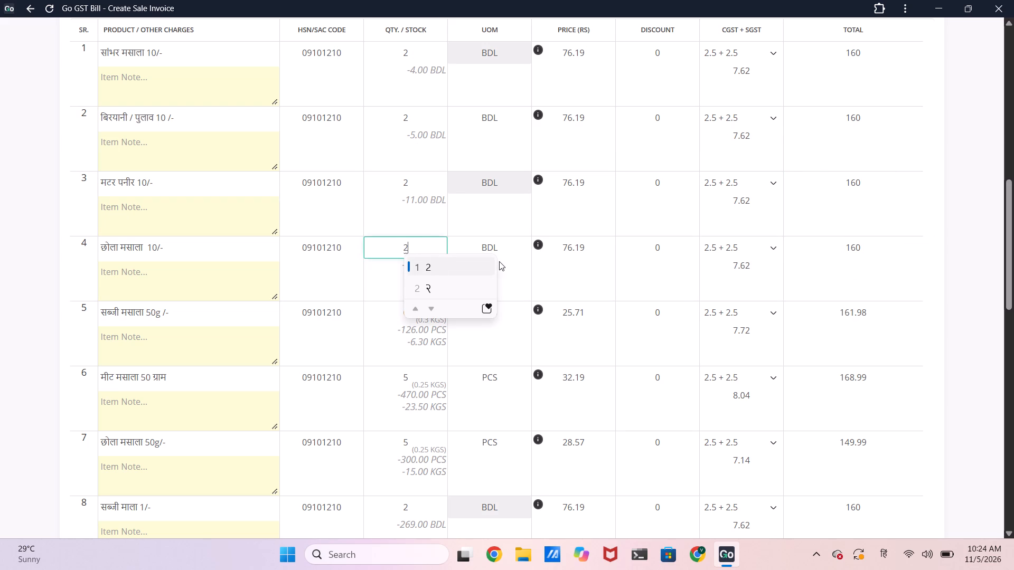
pyautogui.scroll(-10, 663, 364)
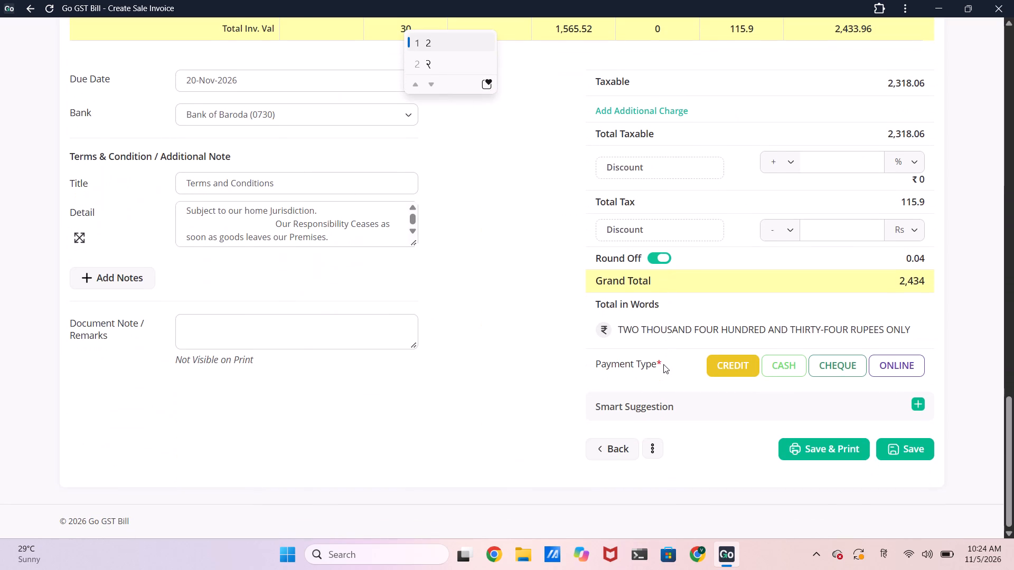
pyautogui.press('Return')
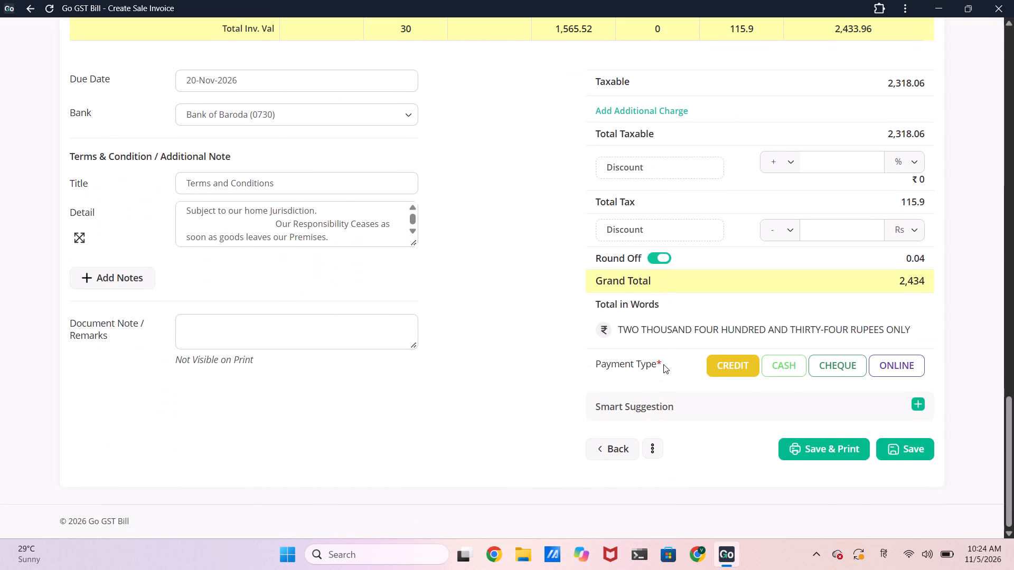
# Set the payment type to Cash and save the sale invoice without printing.
pyautogui.click(794, 357)
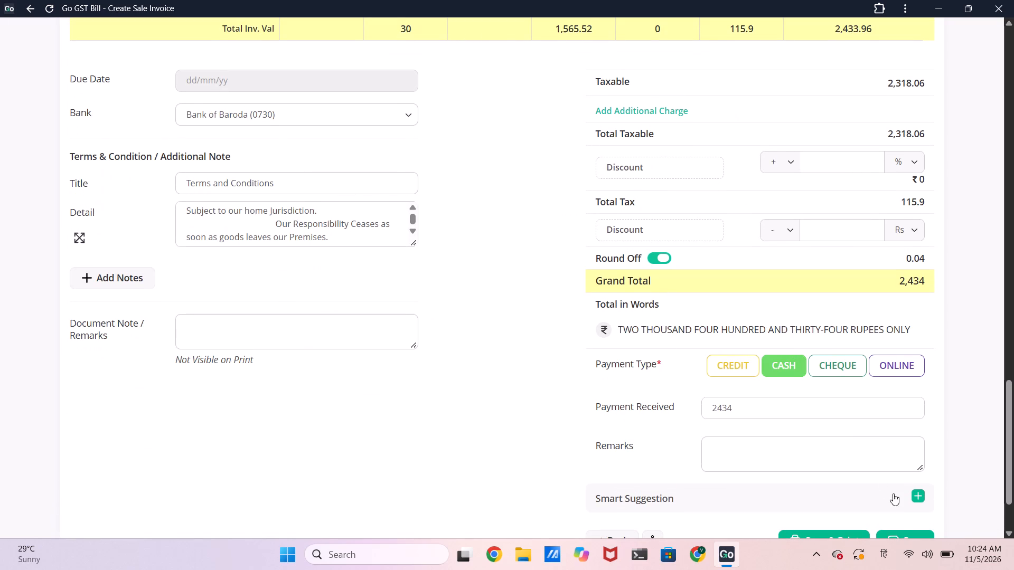
pyautogui.scroll(-3, 897, 516)
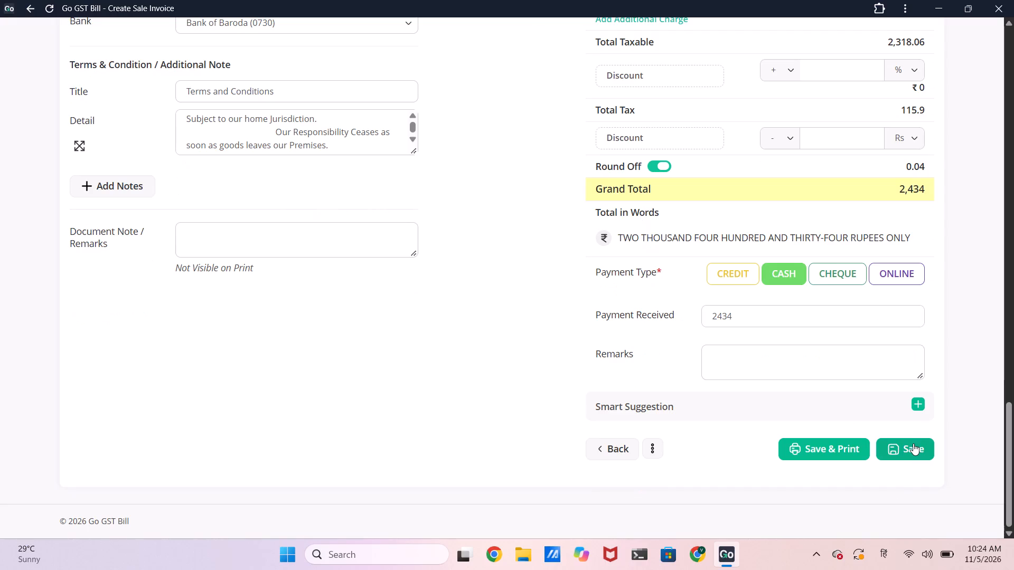
pyautogui.click(913, 443)
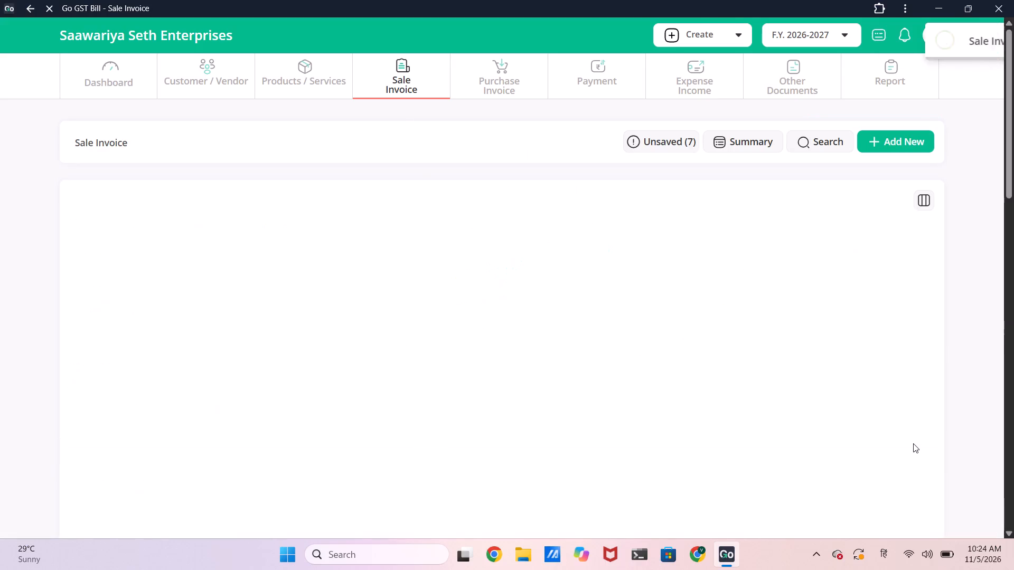
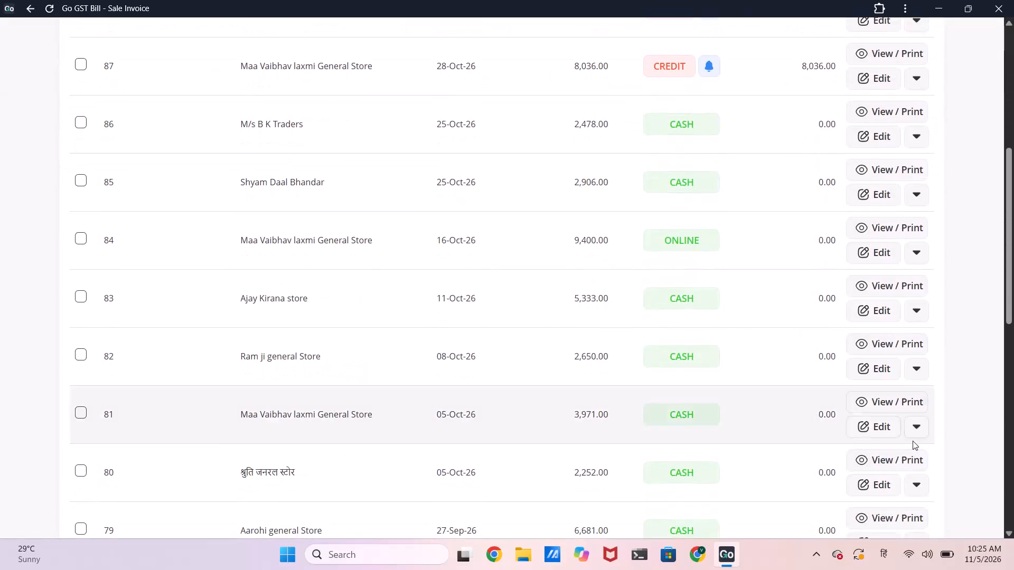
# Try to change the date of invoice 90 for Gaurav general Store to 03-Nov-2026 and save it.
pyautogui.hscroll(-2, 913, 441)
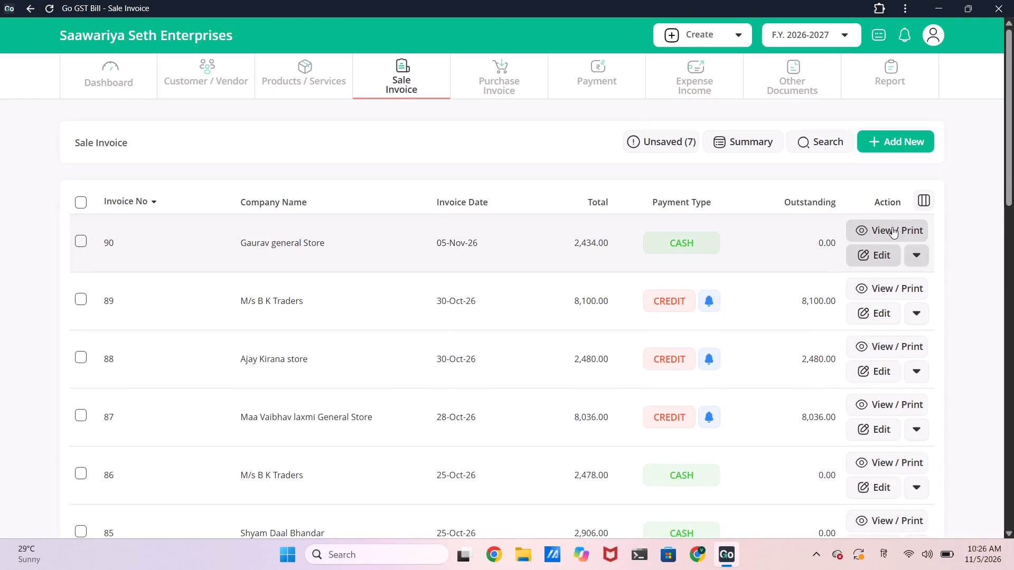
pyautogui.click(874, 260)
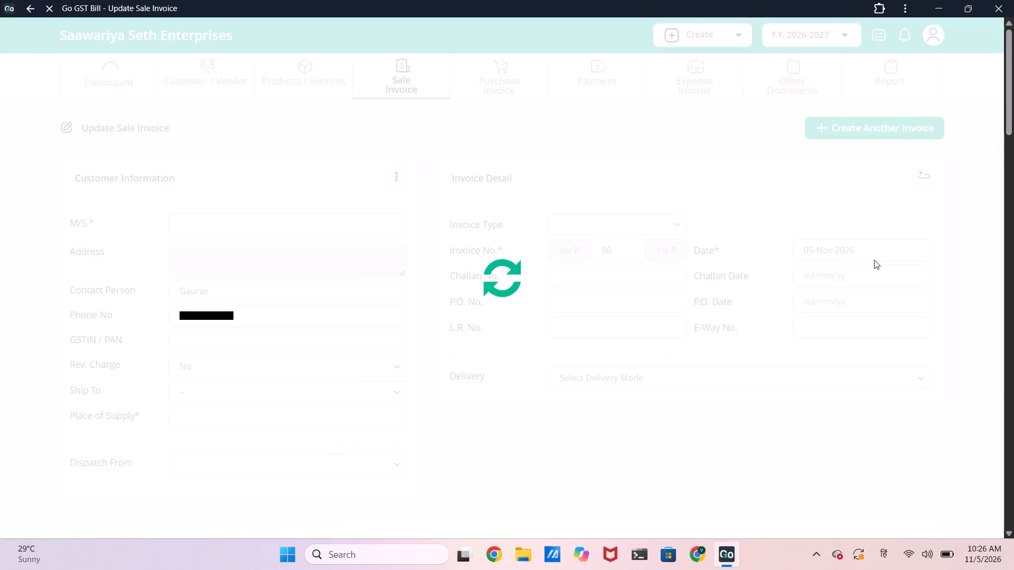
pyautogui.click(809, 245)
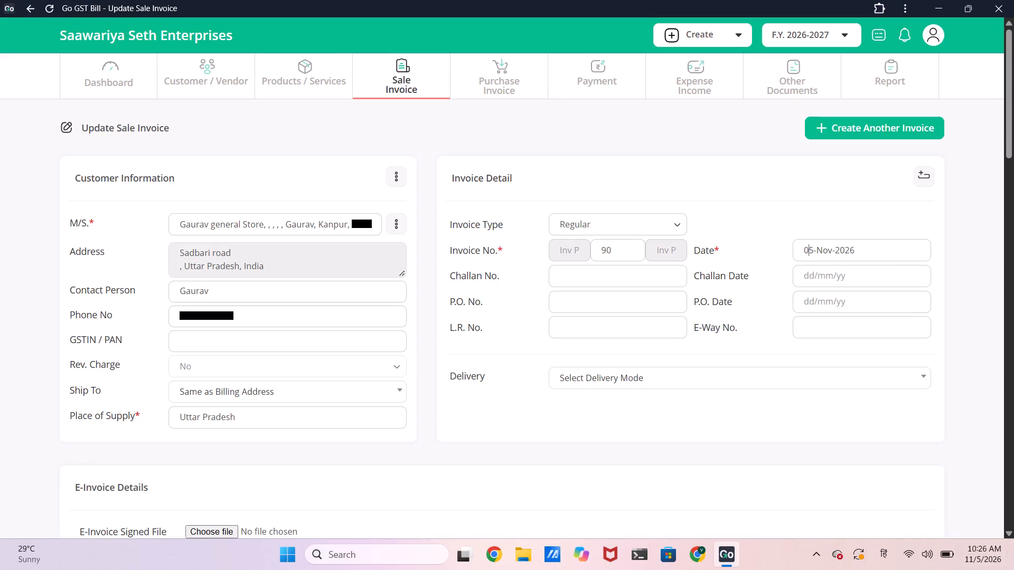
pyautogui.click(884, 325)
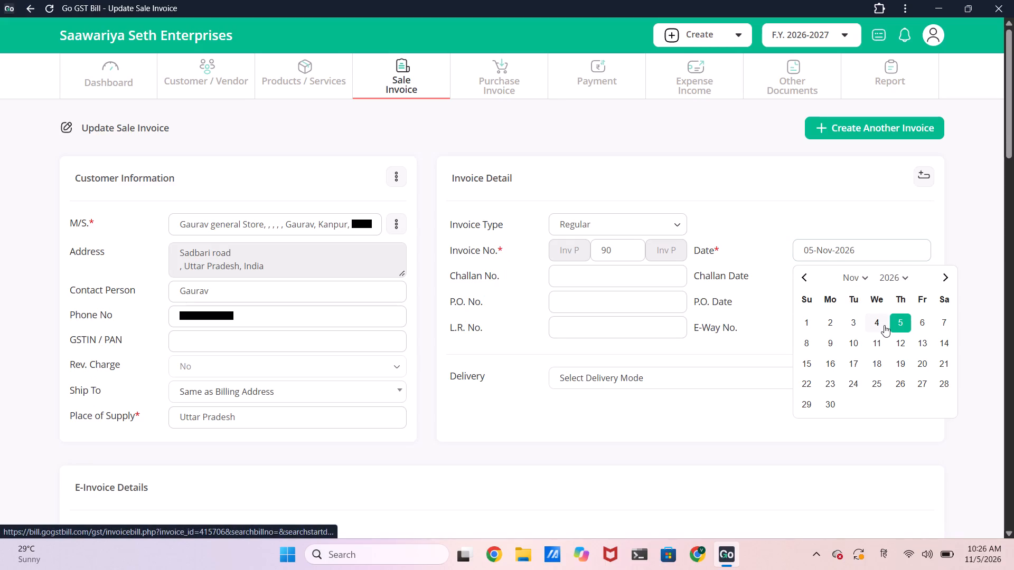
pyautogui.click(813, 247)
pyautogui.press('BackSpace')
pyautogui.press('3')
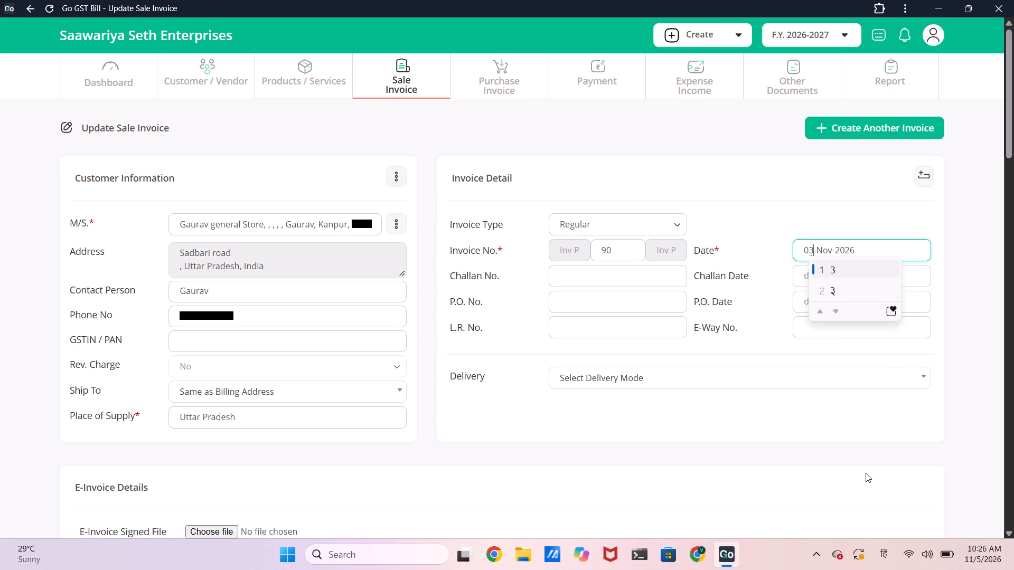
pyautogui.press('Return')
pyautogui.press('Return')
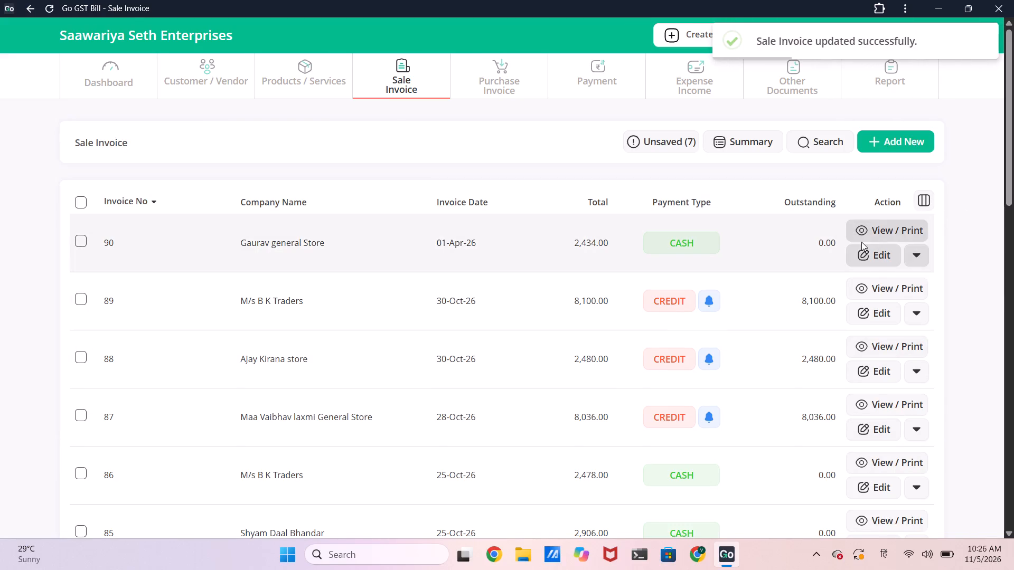
# Reopen invoice 90 for Gaurav general Store, set its date to 03-Nov-2026 from the calendar, and save without printing.
pyautogui.click(863, 246)
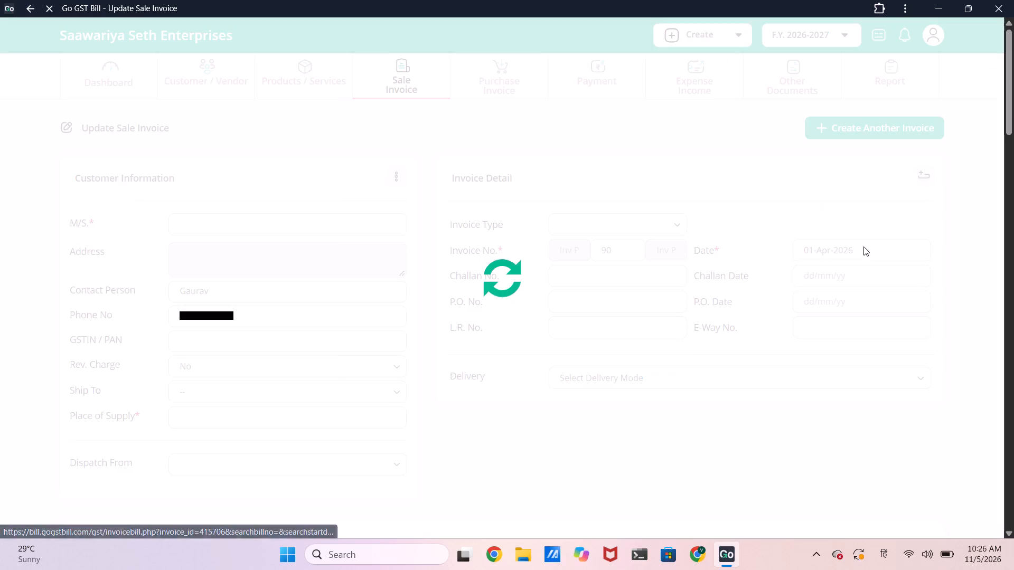
pyautogui.click(829, 254)
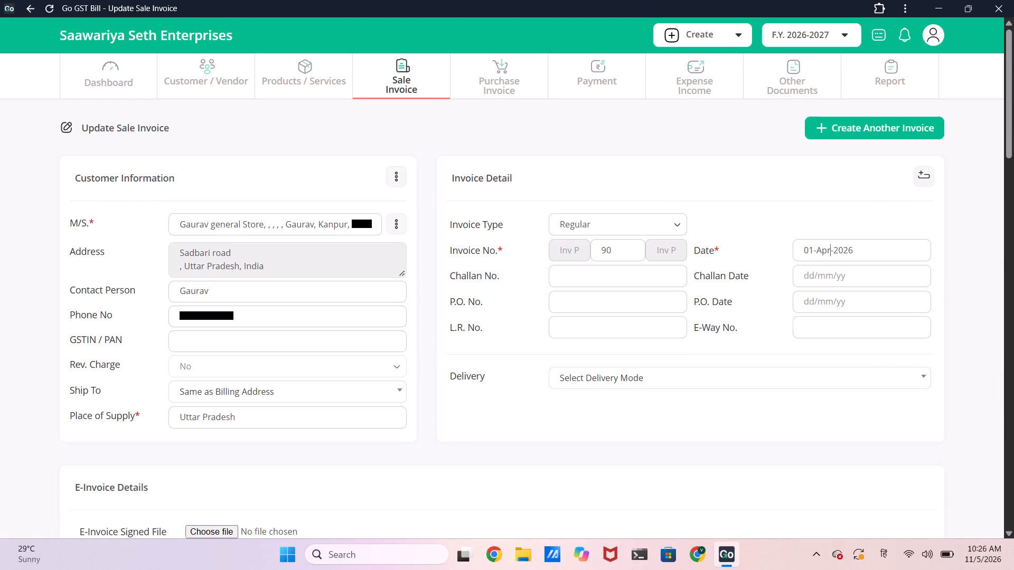
pyautogui.click(829, 254)
pyautogui.click(945, 277)
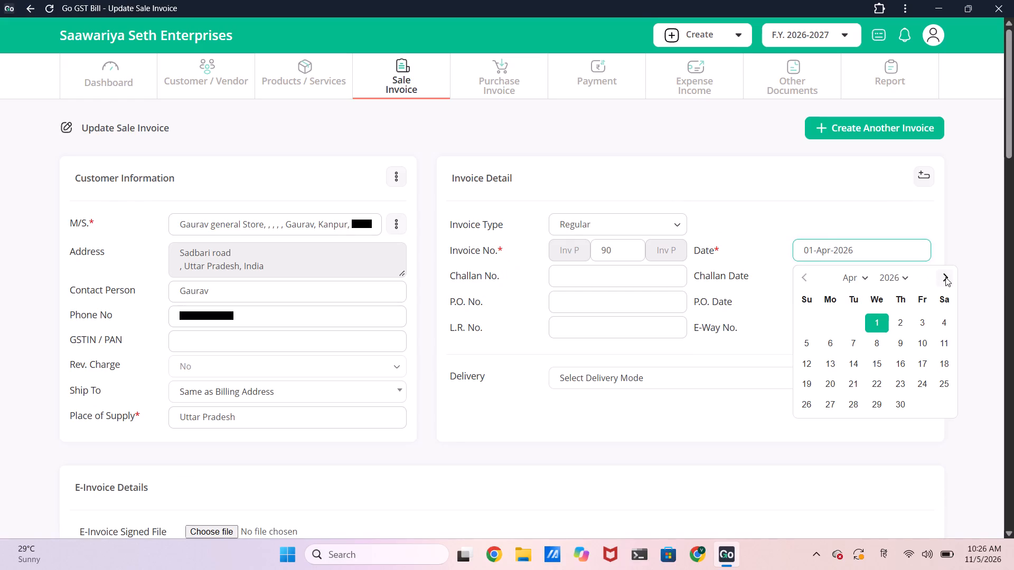
pyautogui.click(945, 277)
pyautogui.click(945, 277)
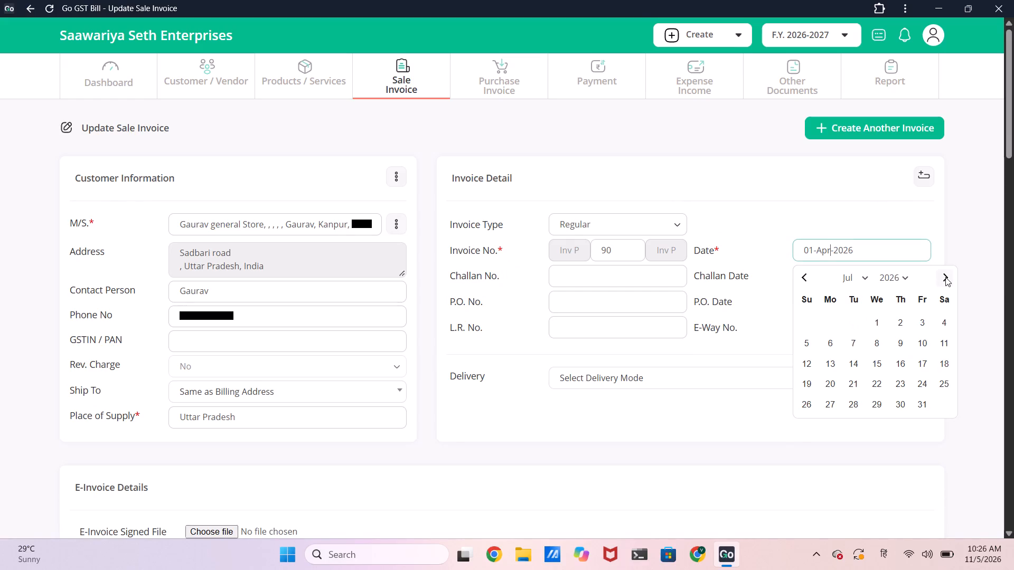
pyautogui.tripleClick(945, 277)
pyautogui.click(945, 277)
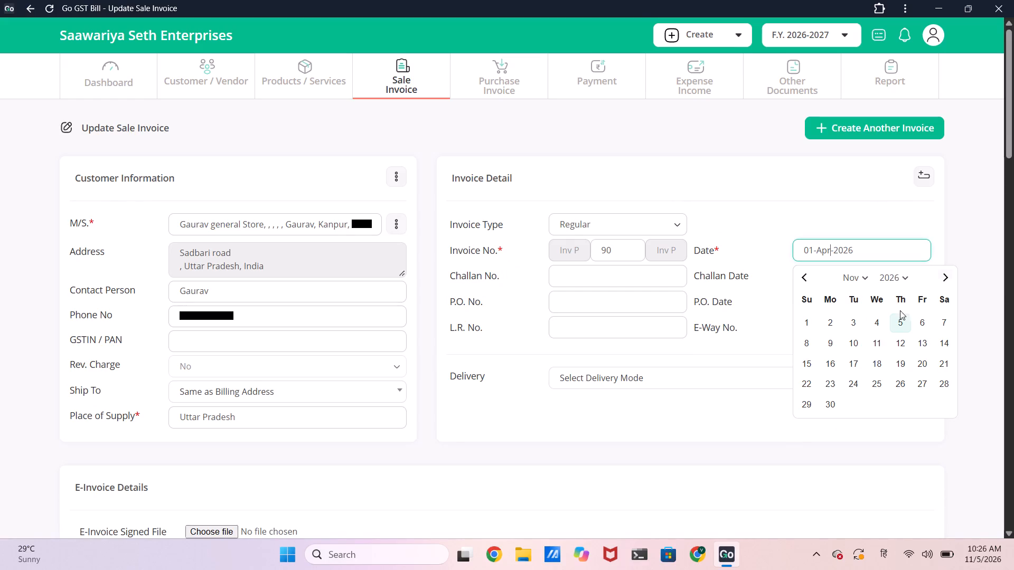
pyautogui.click(853, 322)
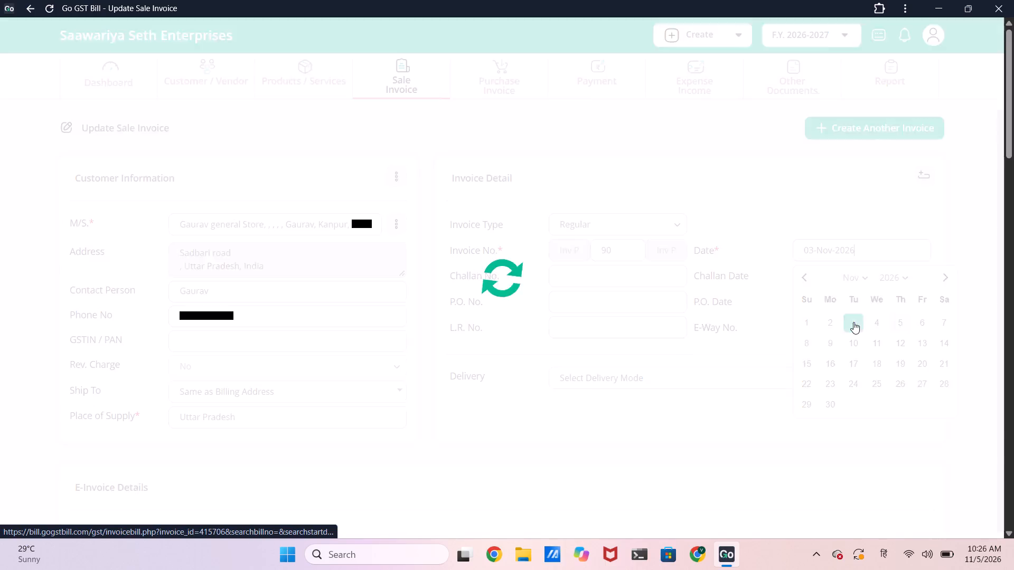
pyautogui.scroll(-18, 853, 322)
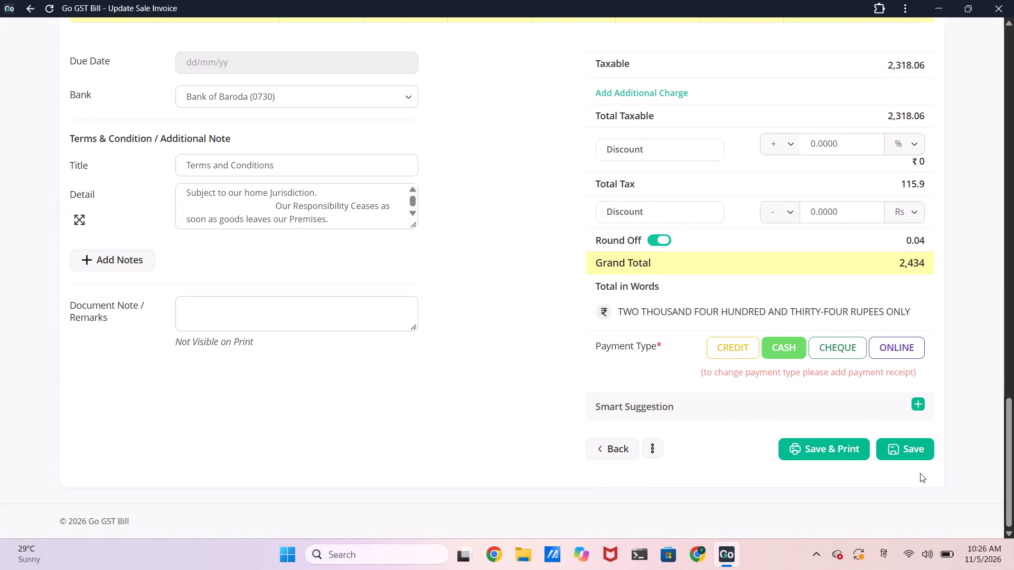
pyautogui.click(922, 457)
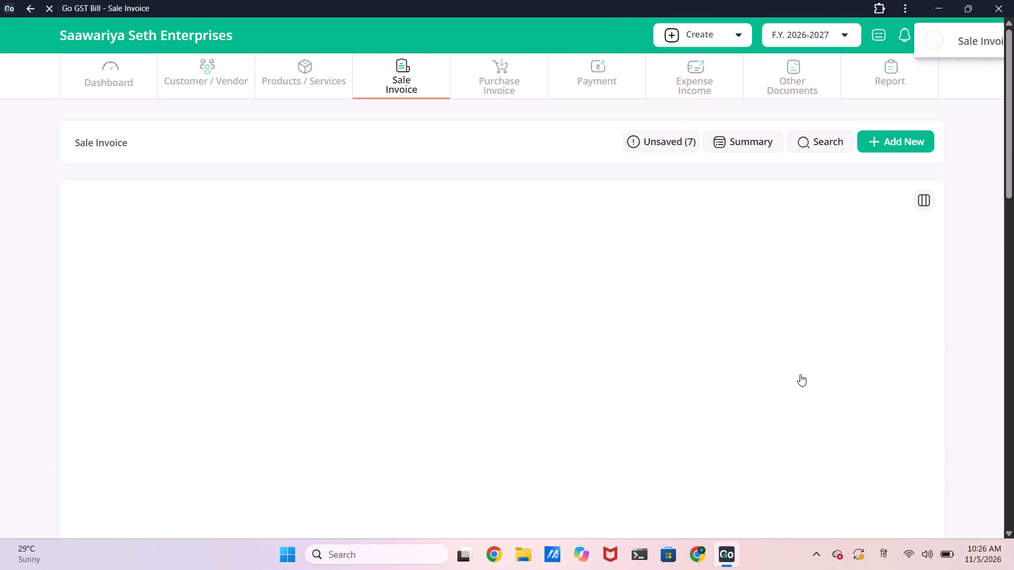
# Start a new sale invoice and select the customer found by searching for "bhevin".
pyautogui.click(874, 131)
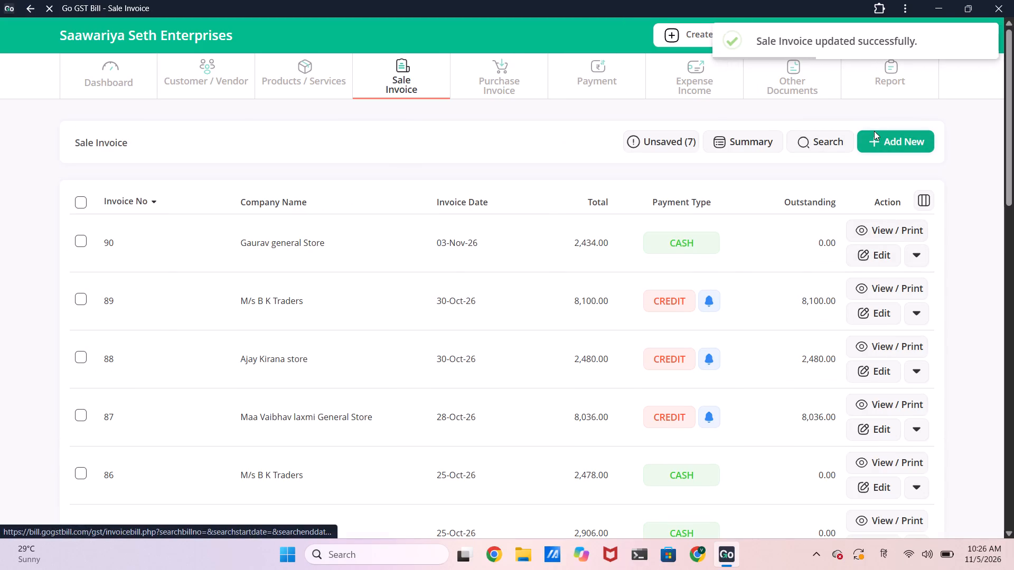
pyautogui.click(261, 230)
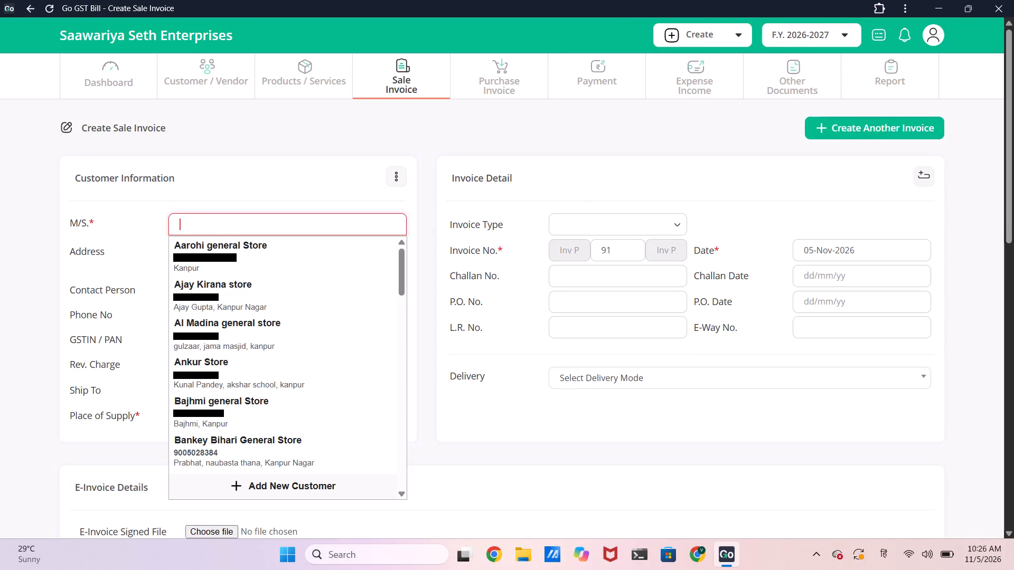
pyautogui.write('bhevin')
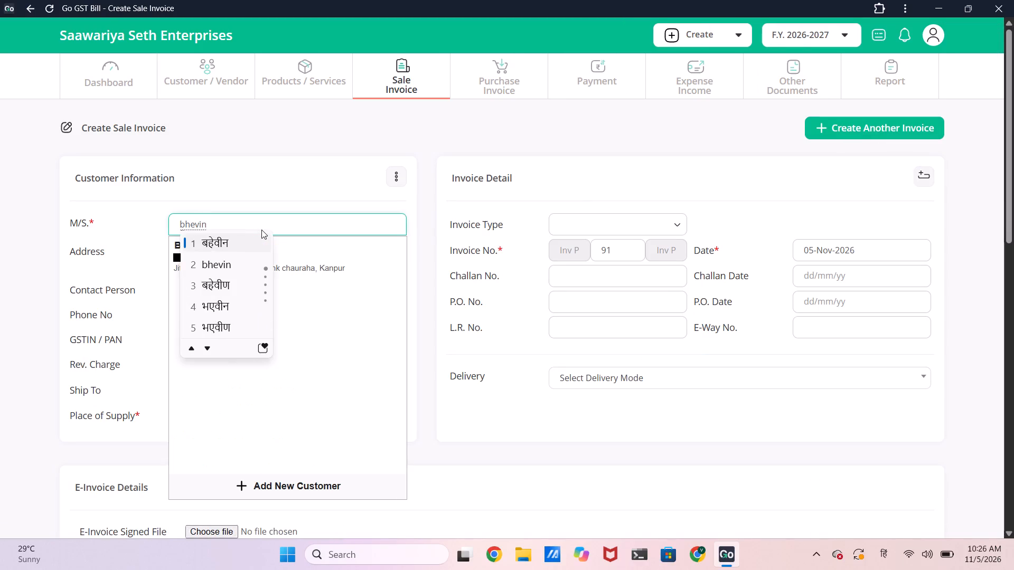
pyautogui.click(315, 254)
pyautogui.scroll(-1, 315, 254)
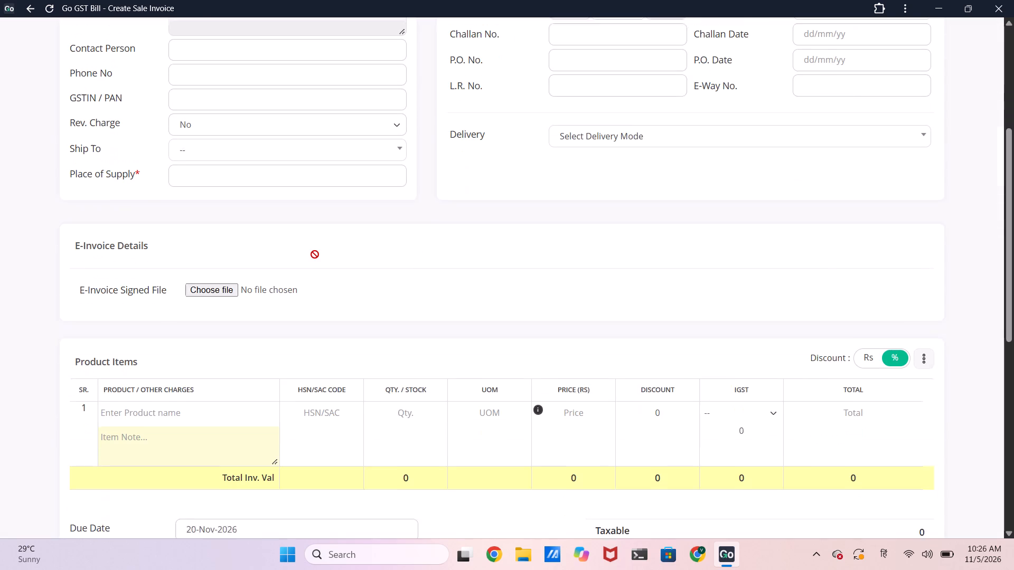
pyautogui.scroll(-2, 315, 254)
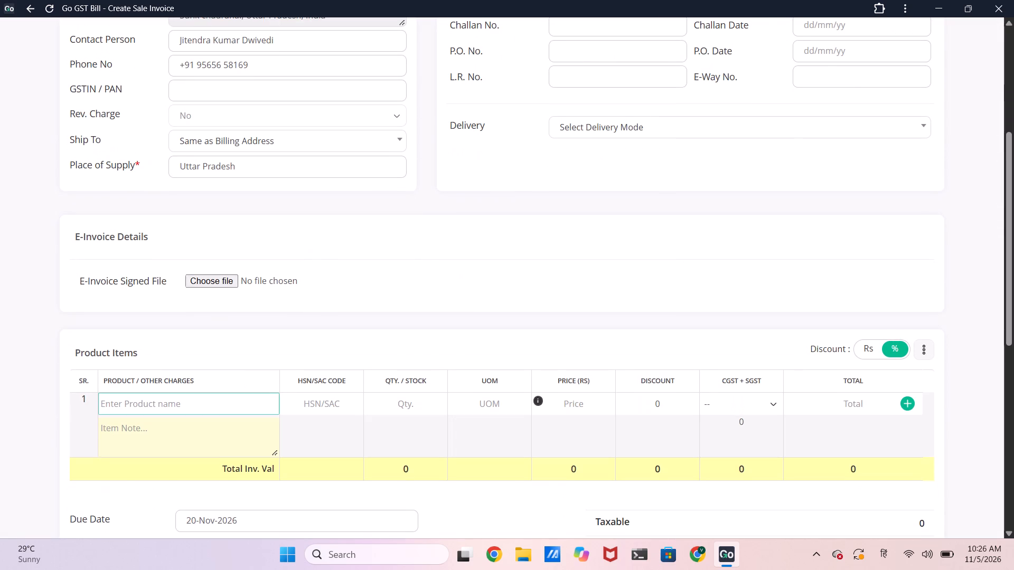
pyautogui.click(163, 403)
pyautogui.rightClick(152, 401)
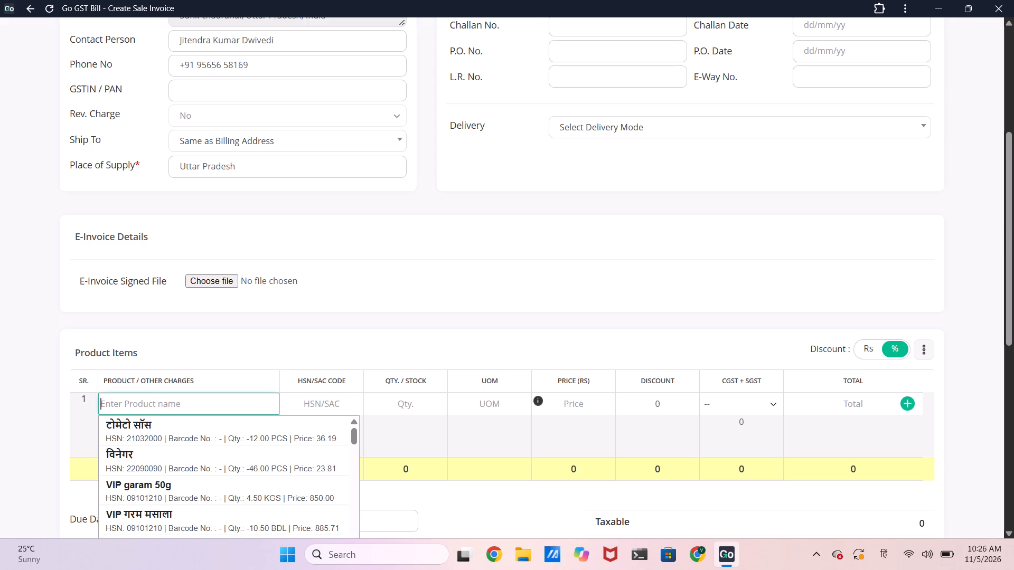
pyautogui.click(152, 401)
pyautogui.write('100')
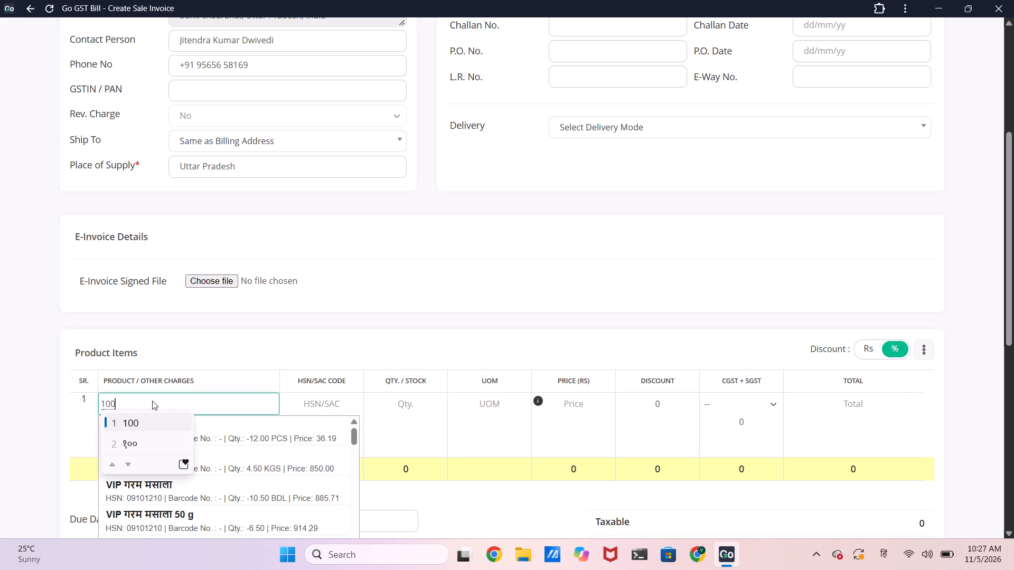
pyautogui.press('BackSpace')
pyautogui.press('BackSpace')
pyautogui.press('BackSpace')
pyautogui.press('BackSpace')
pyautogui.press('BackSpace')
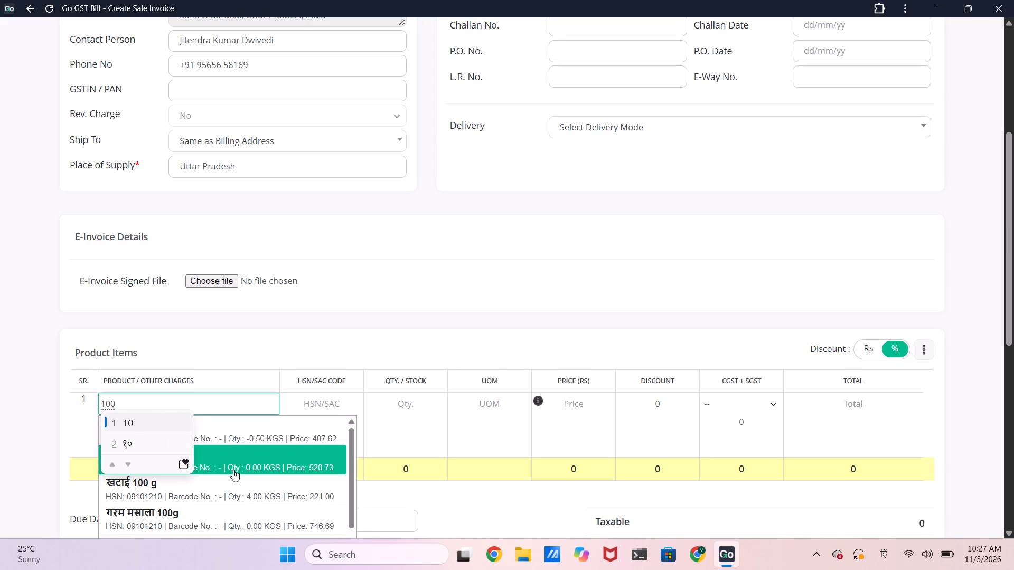
# Search the products for हल्दी and add हल्दी 100g in item row 1.
pyautogui.write('haldi')
pyautogui.press('space')
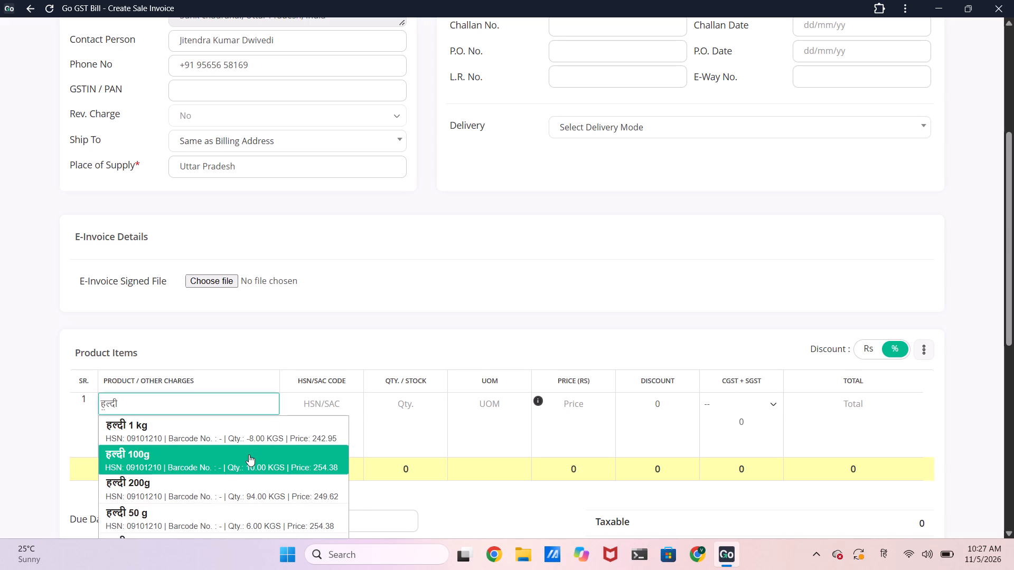
pyautogui.click(249, 454)
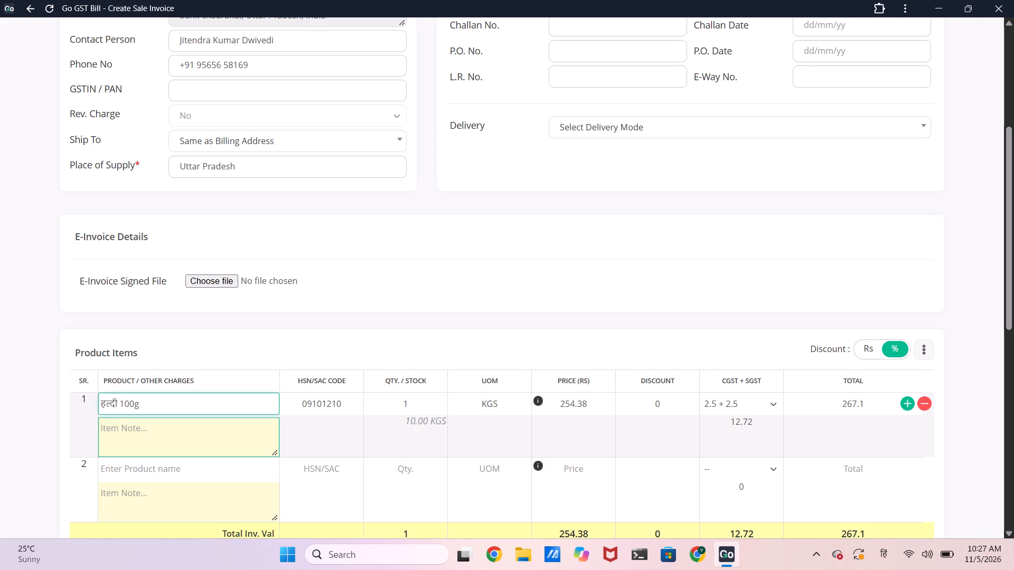
pyautogui.press('d')
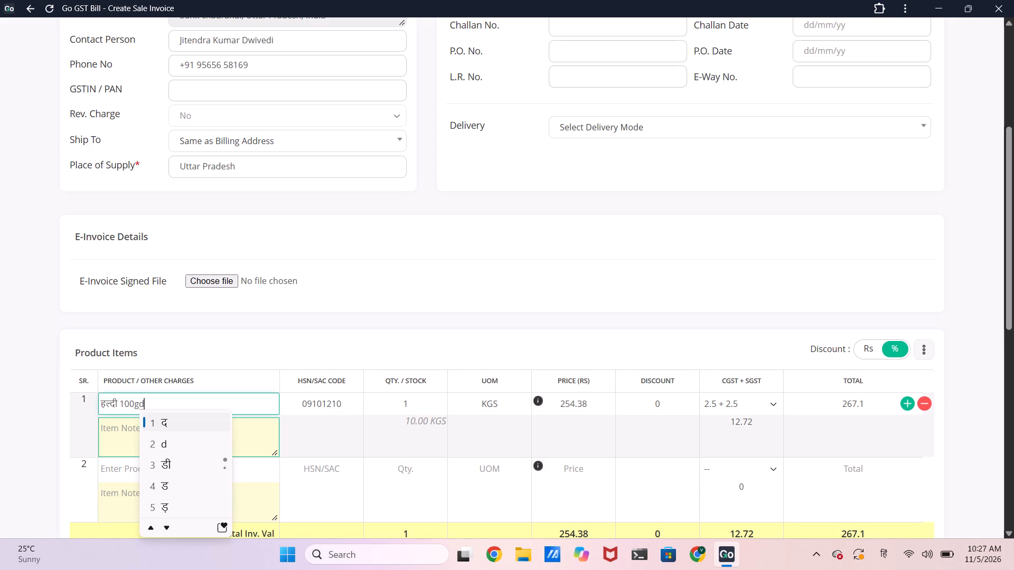
pyautogui.press('BackSpace')
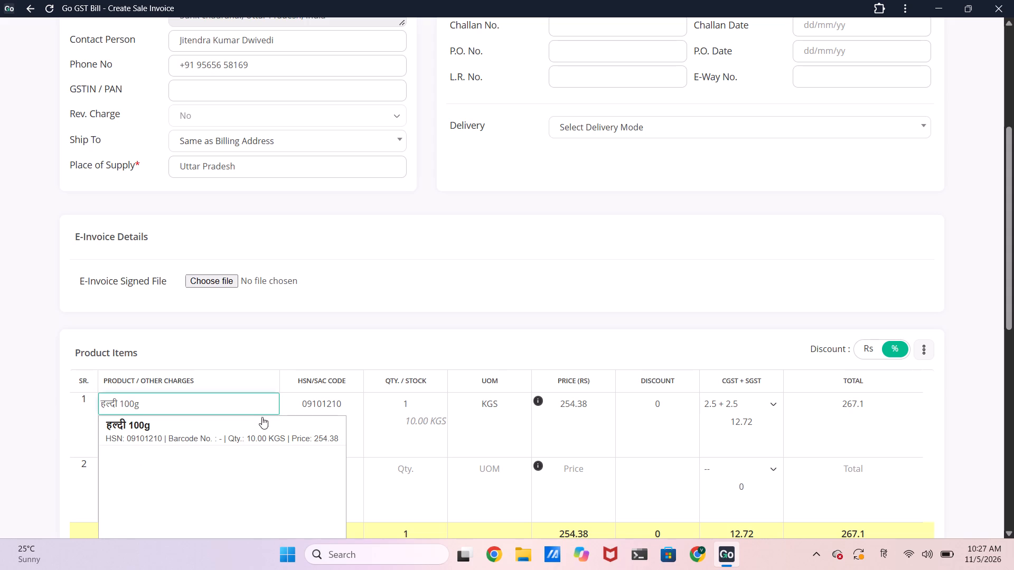
pyautogui.click(260, 422)
# Search the products for धनिया and add धनिया पाउडर 200 ग्राम in item row 2.
pyautogui.click(196, 469)
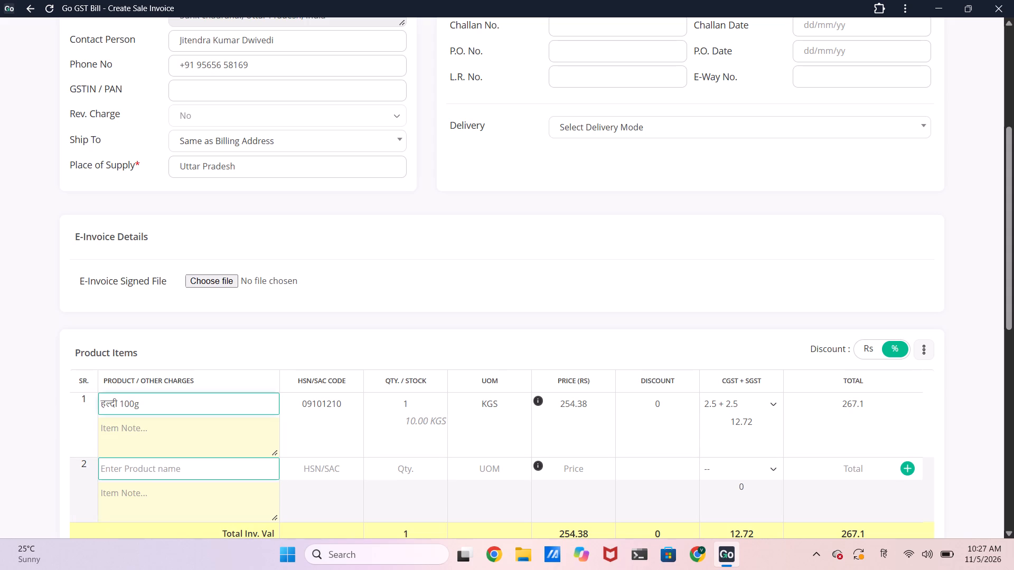
pyautogui.write('dhaniya')
pyautogui.press('space')
pyautogui.scroll(-1, 192, 496)
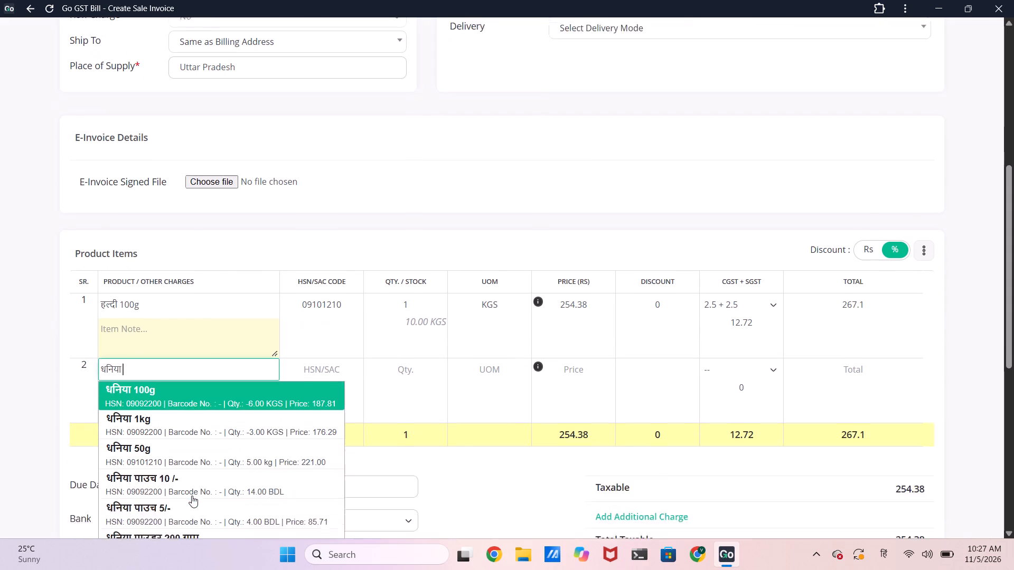
pyautogui.scroll(-1, 192, 496)
pyautogui.click(186, 502)
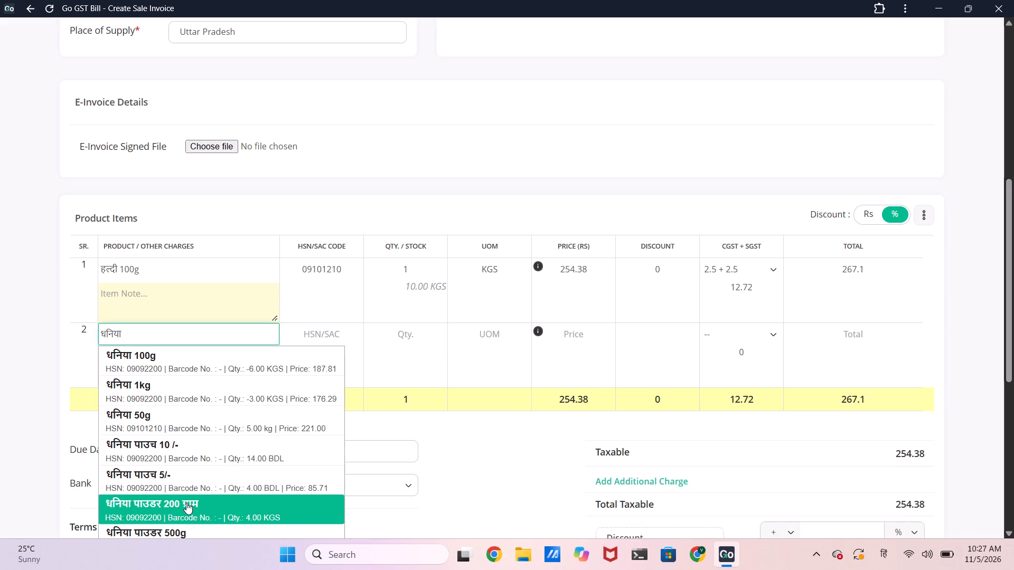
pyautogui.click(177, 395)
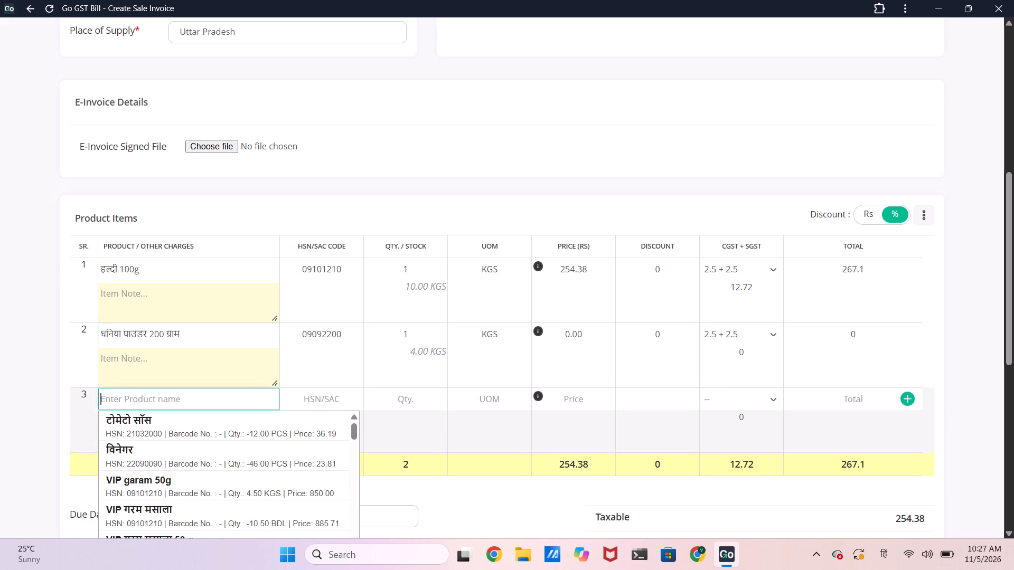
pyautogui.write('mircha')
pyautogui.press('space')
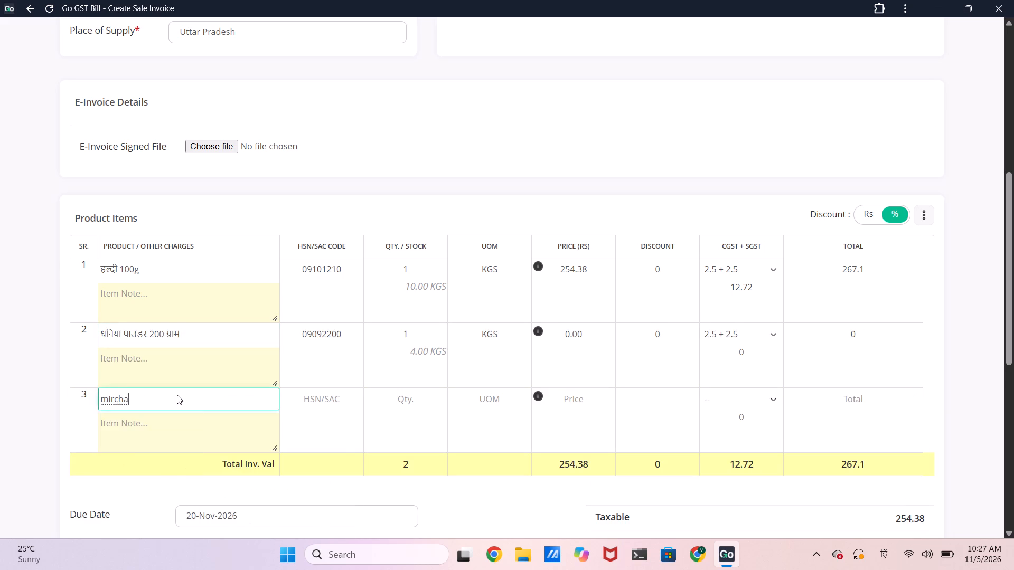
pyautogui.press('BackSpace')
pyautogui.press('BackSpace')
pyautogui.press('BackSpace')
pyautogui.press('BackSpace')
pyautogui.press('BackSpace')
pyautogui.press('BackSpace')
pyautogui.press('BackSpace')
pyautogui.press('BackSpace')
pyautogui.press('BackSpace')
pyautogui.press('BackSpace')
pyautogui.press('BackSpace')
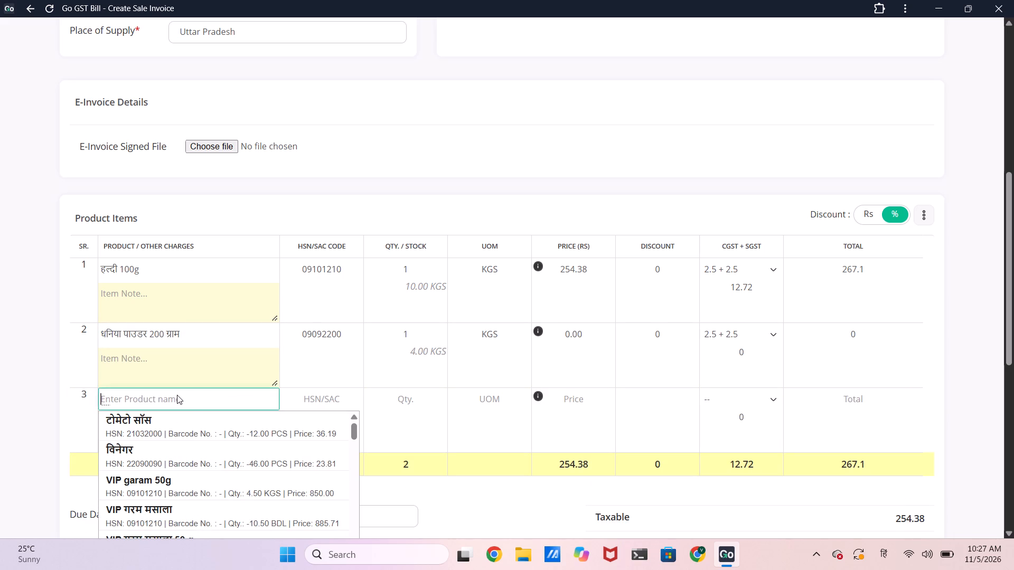
# Search the products for हल्दी and add हल्दी 200g in item row 3.
pyautogui.write('haldi')
pyautogui.press('space')
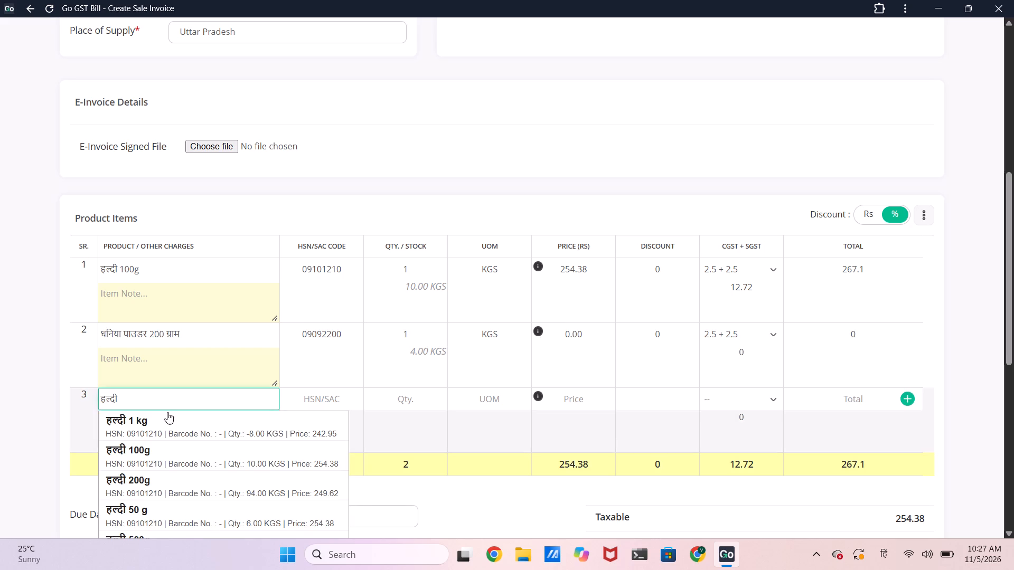
pyautogui.click(153, 472)
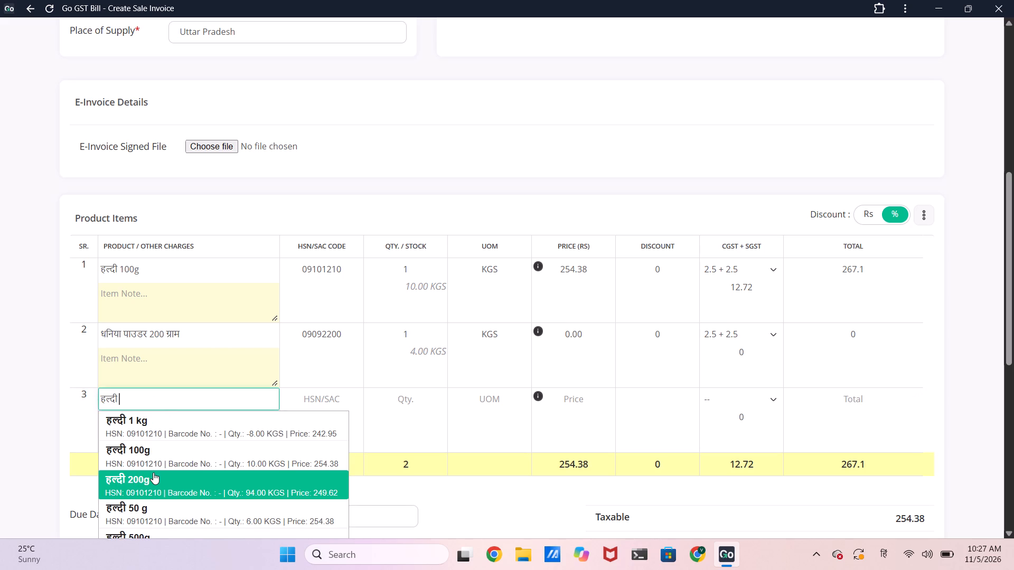
# Pick हल्दी 200g for item row 3, and search the products for मटर to add मटर पनीर 10/- in row 4.
pyautogui.doubleClick(153, 472)
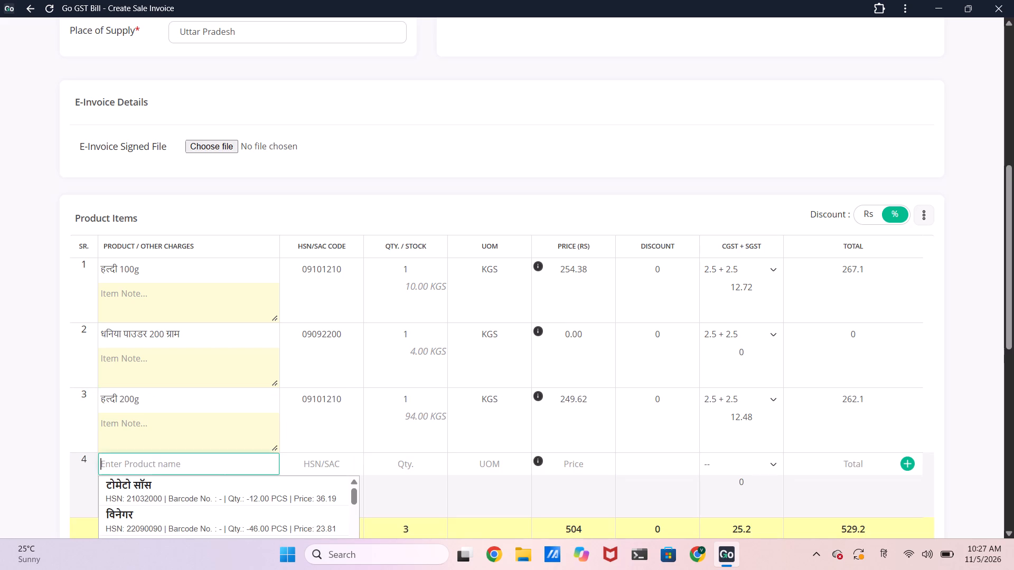
pyautogui.write('matar')
pyautogui.press('space')
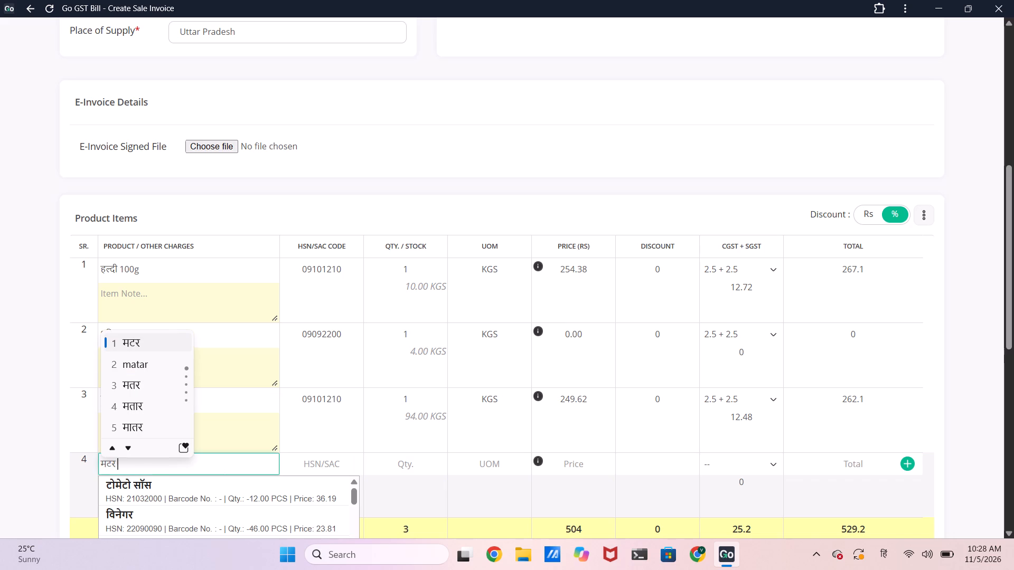
pyautogui.click(153, 495)
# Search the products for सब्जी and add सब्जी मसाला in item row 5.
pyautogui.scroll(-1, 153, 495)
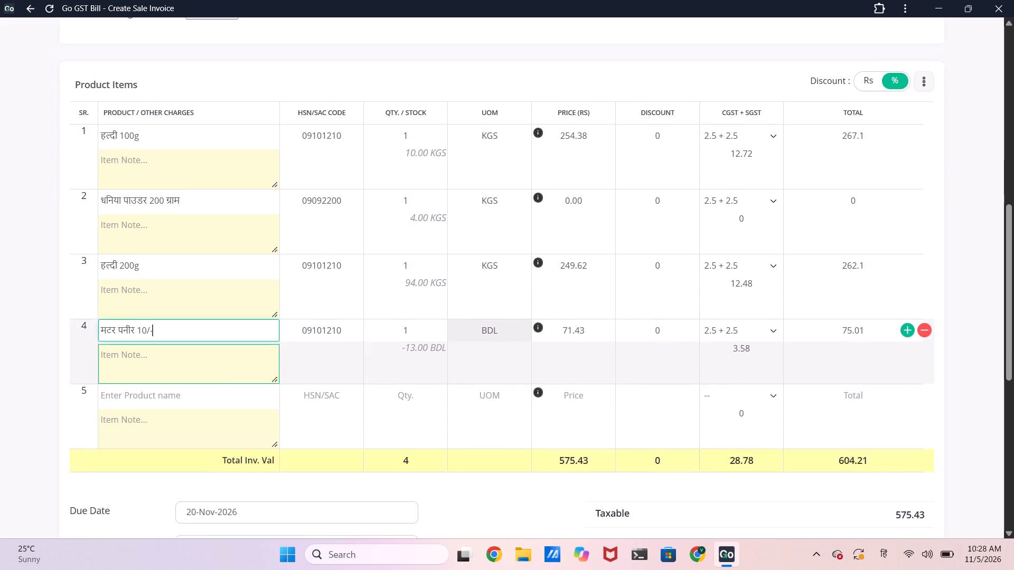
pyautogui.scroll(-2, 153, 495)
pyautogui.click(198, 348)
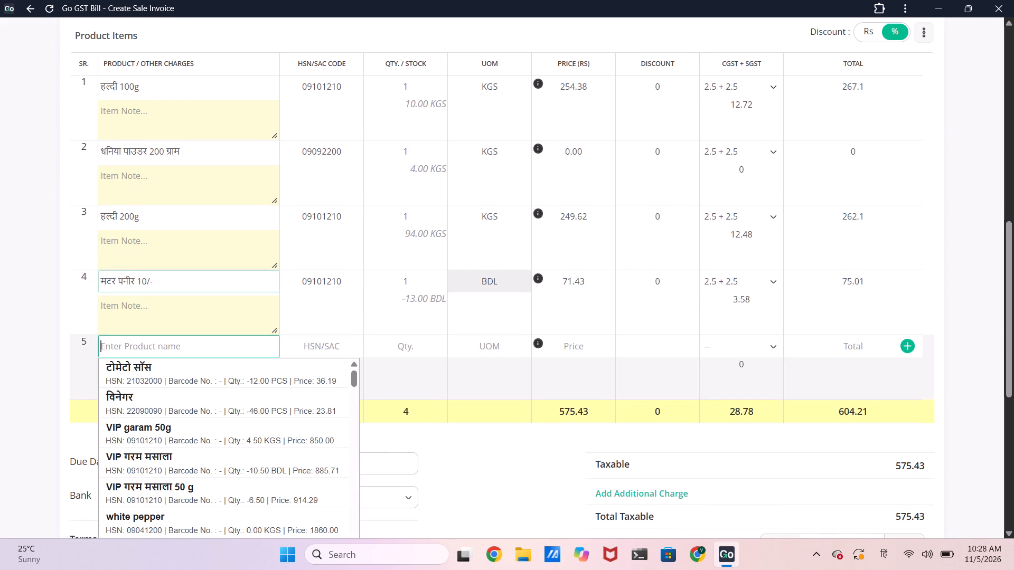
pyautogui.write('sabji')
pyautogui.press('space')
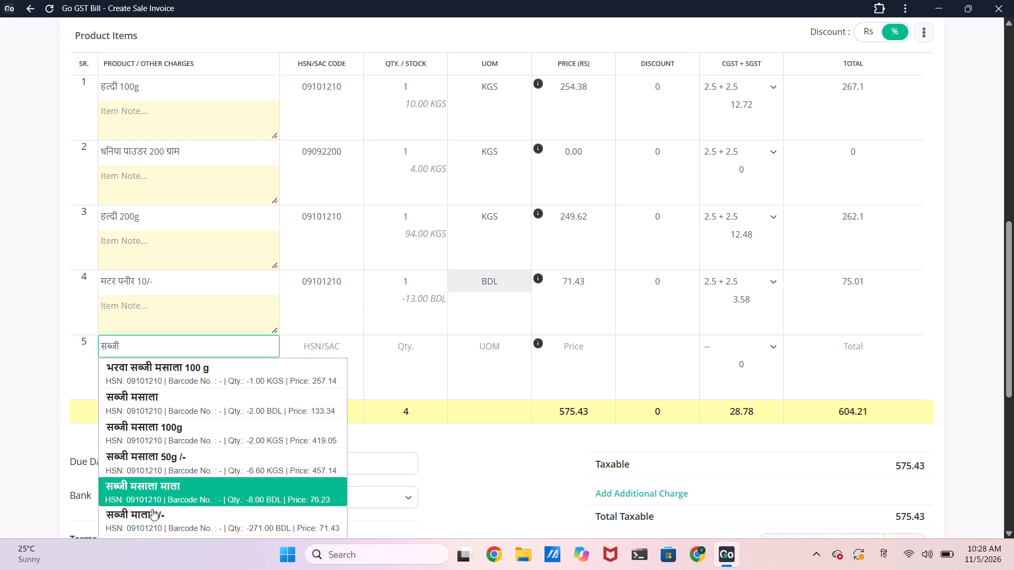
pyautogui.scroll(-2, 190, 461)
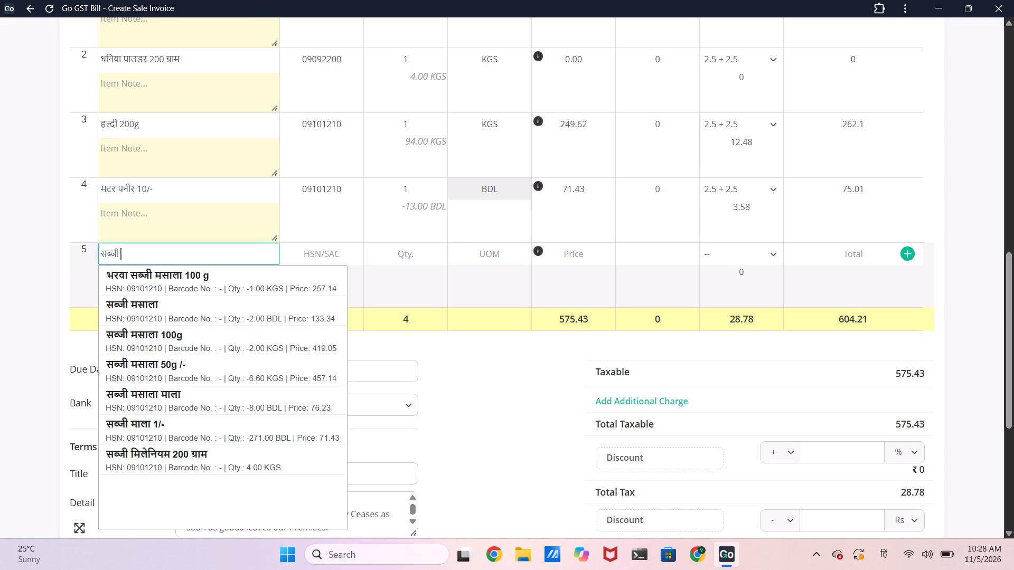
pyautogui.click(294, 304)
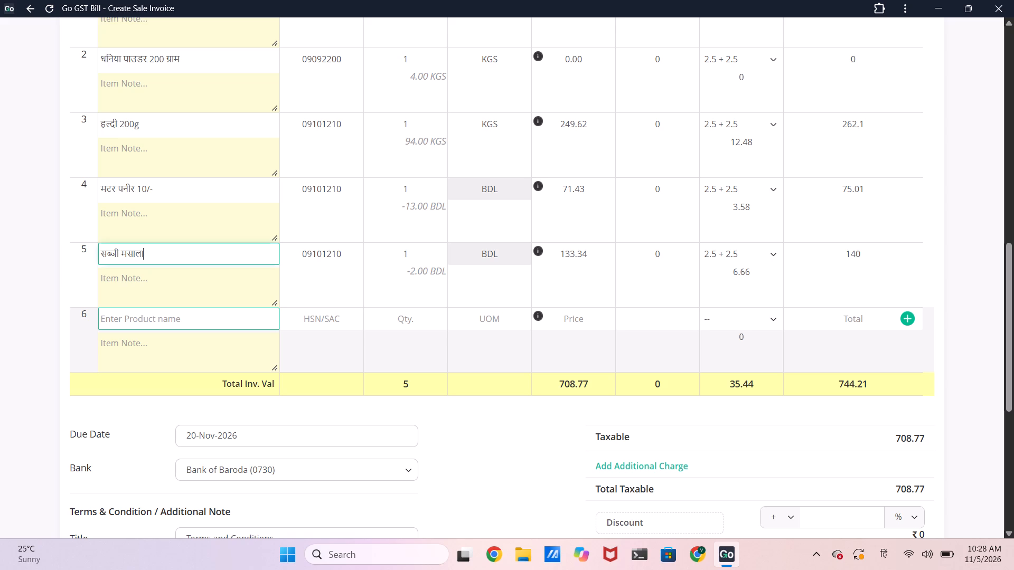
# Replace the product in item row 5 with सब्जी माला 1/-, found by searching for माल.
pyautogui.press('BackSpace')
pyautogui.press('BackSpace')
pyautogui.press('BackSpace')
pyautogui.press('BackSpace')
pyautogui.press('BackSpace')
pyautogui.press('BackSpace')
pyautogui.press('BackSpace')
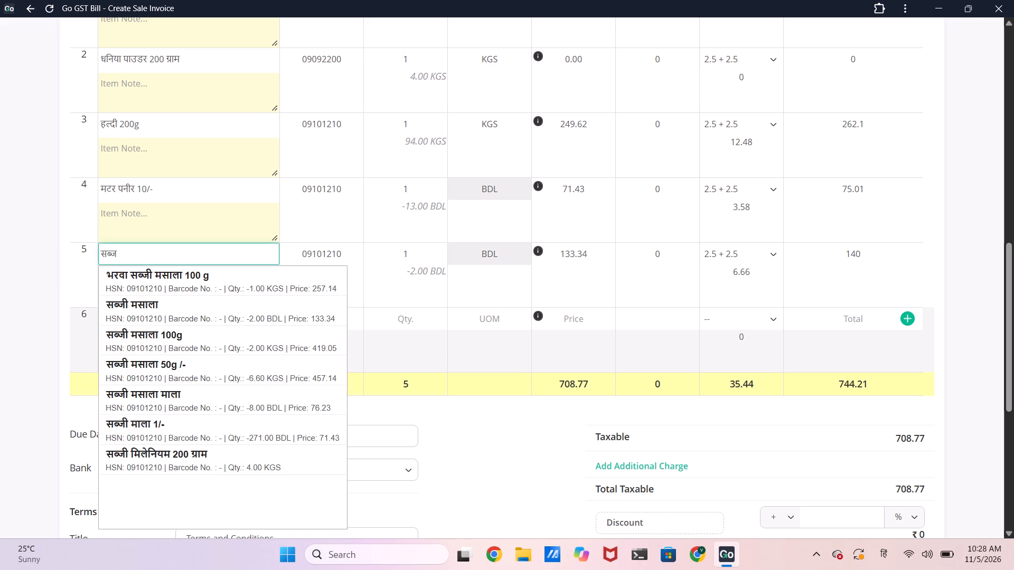
pyautogui.press('BackSpace')
pyautogui.press('BackSpace')
pyautogui.press('BackSpace')
pyautogui.press('BackSpace')
pyautogui.press('BackSpace')
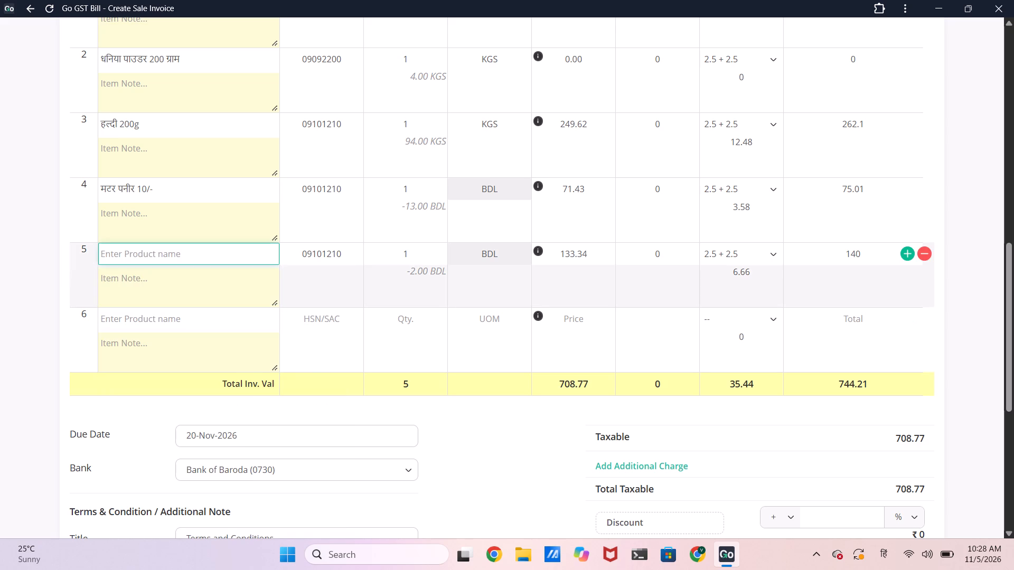
pyautogui.write('mala')
pyautogui.press('space')
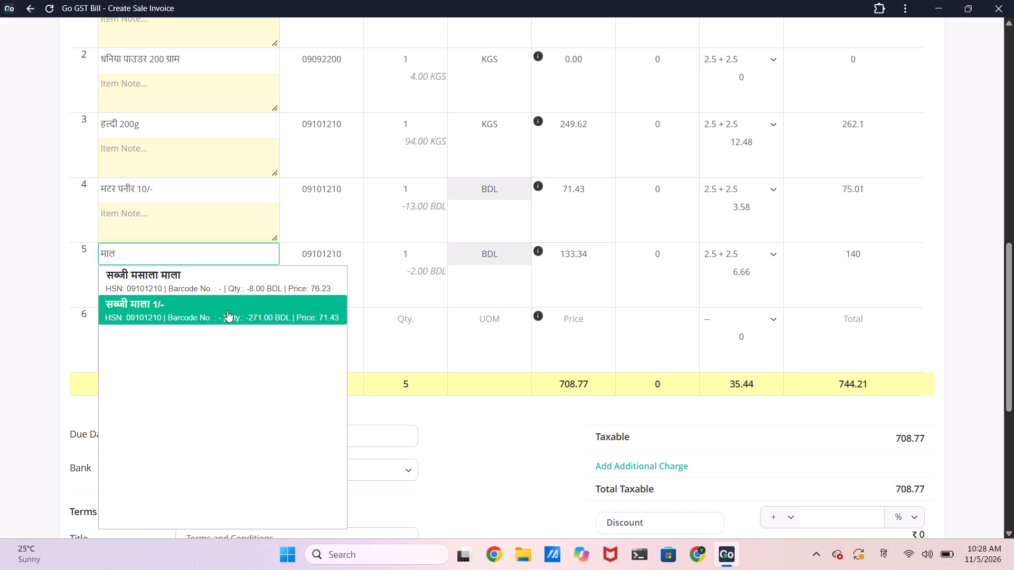
pyautogui.click(227, 310)
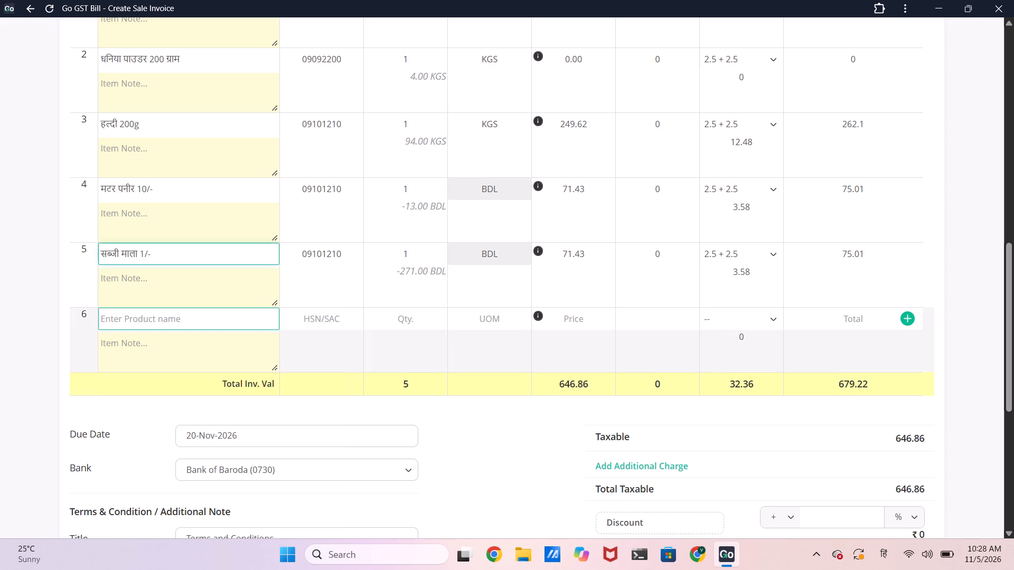
# Search the products for हल्दी and add हल्दी पॉउच 10 /- in item row 6.
pyautogui.click(227, 310)
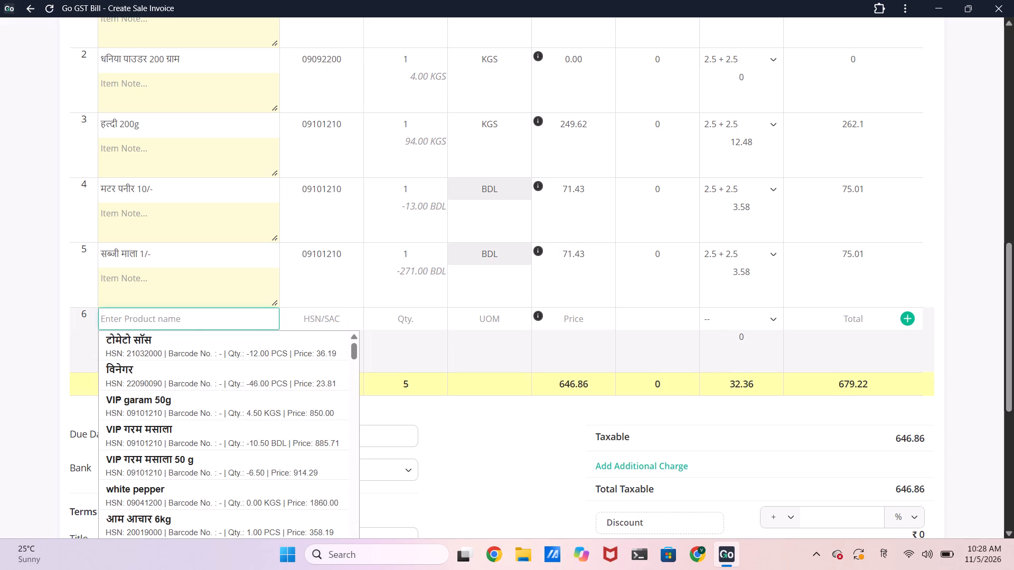
pyautogui.write('haldi')
pyautogui.press('space')
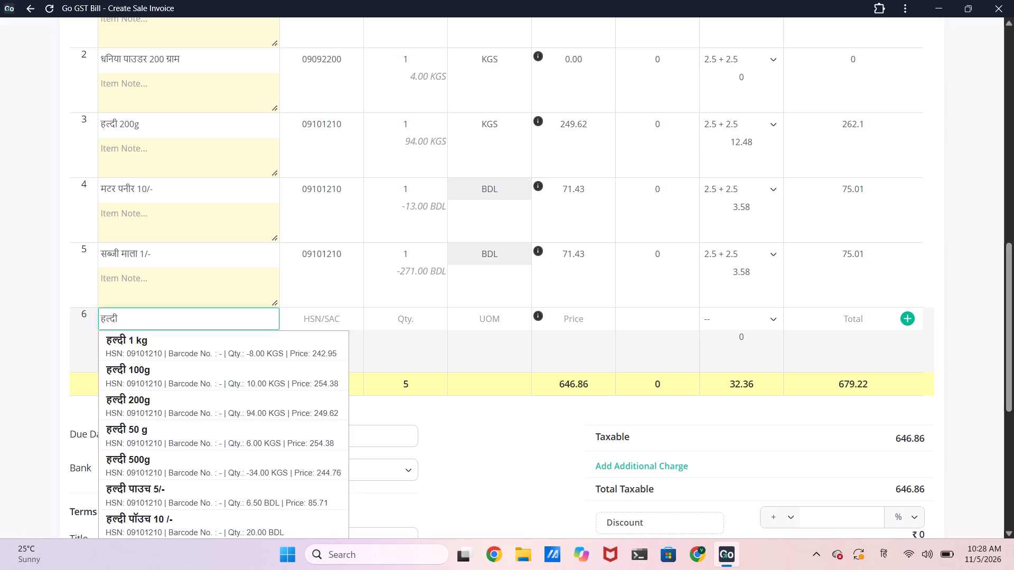
pyautogui.click(157, 513)
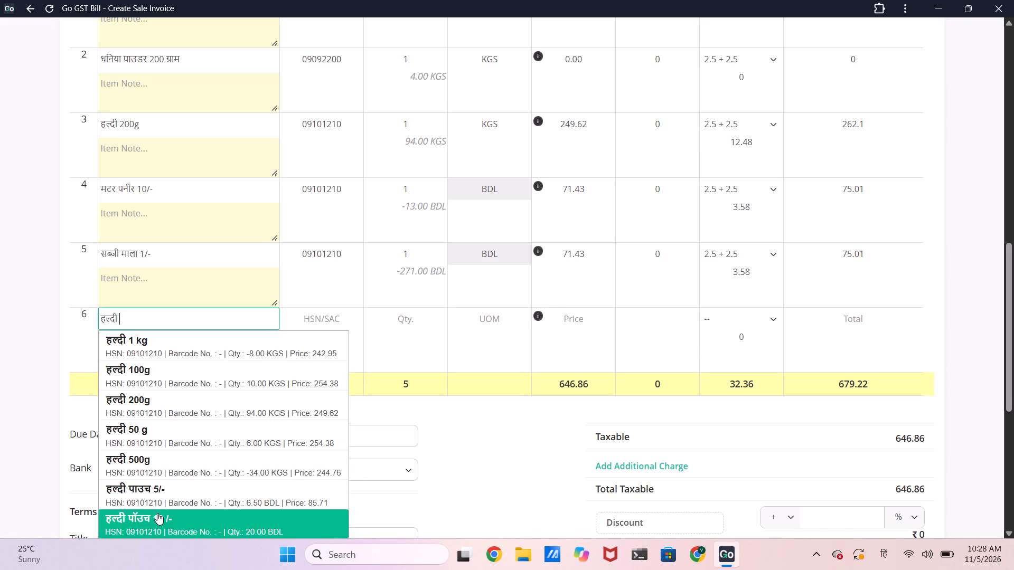
# Search the products for धनिया and add धनिया पाउच 10 /- in item row 7, clearing any mistyped product name.
pyautogui.click(187, 376)
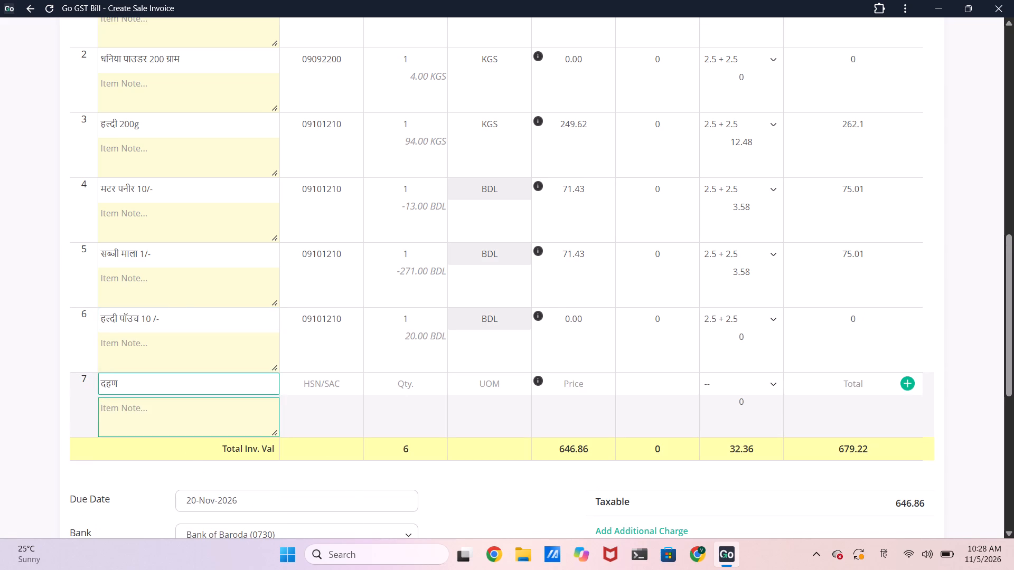
pyautogui.press('BackSpace')
pyautogui.press('BackSpace')
pyautogui.press('BackSpace')
pyautogui.hotkey('shift', 'Tab')
pyautogui.hotkey('shift', 'Tab')
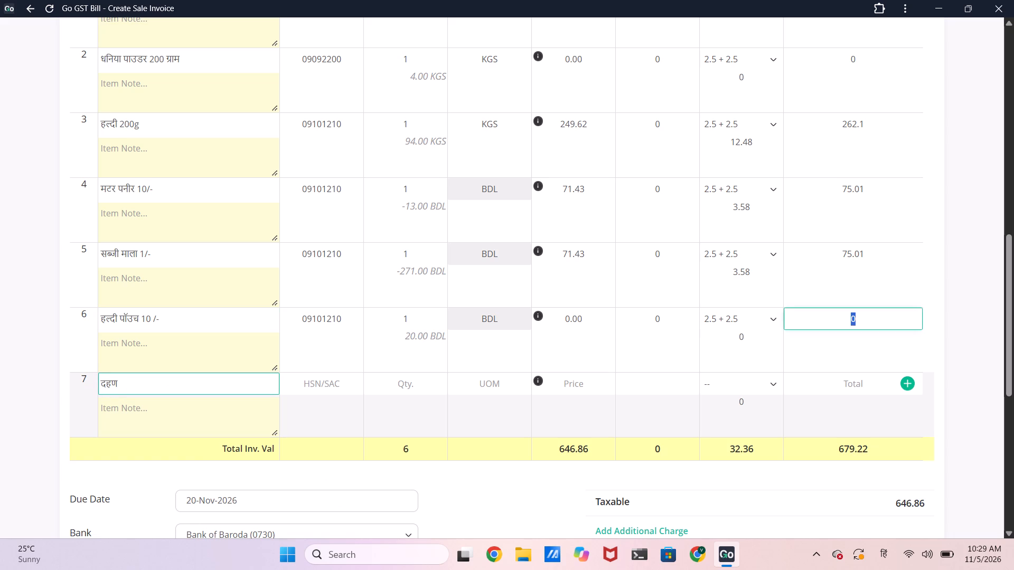
pyautogui.press('Tab')
pyautogui.press('BackSpace')
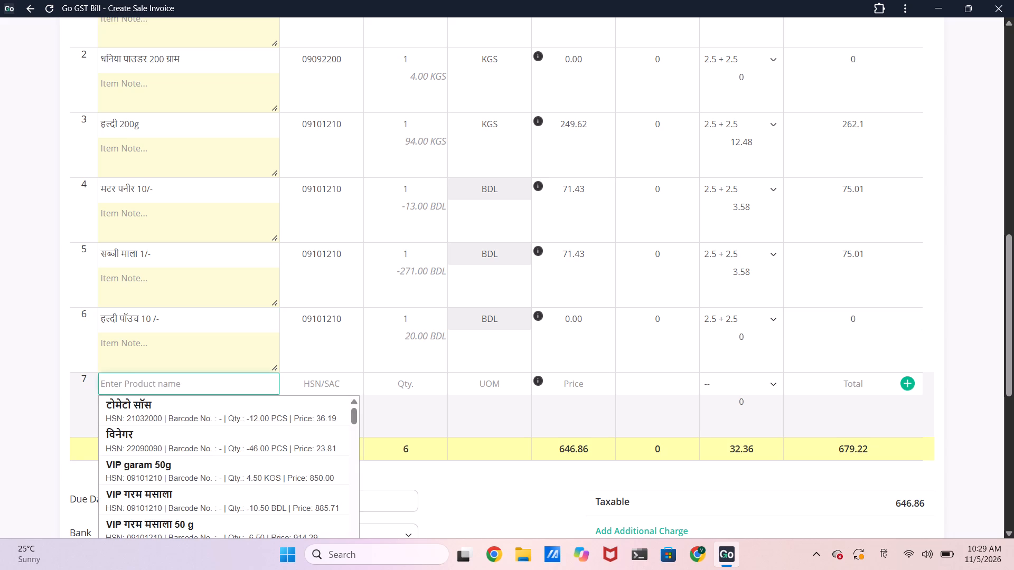
pyautogui.press('d')
pyautogui.write('haniya')
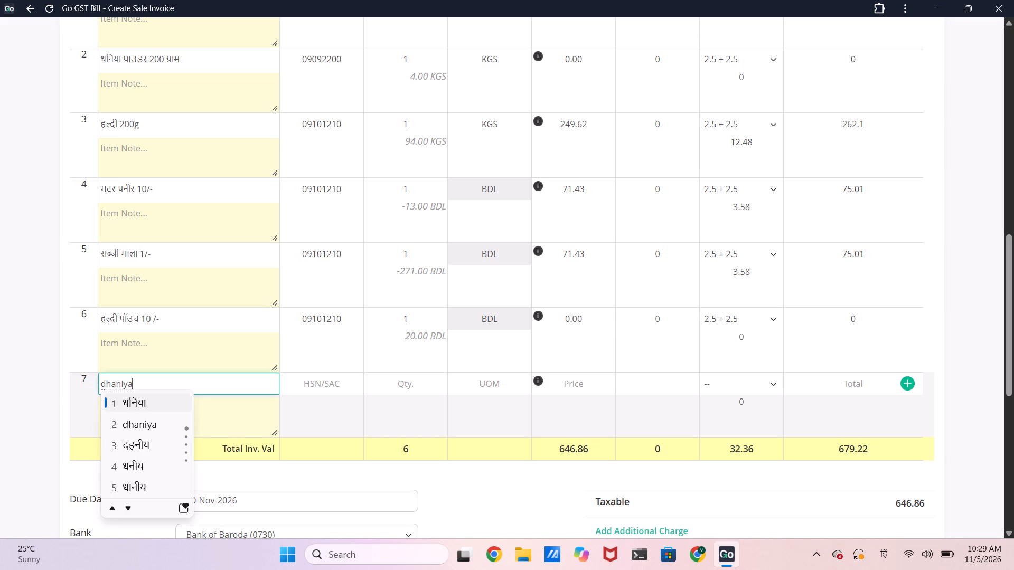
pyautogui.press('space')
pyautogui.click(176, 498)
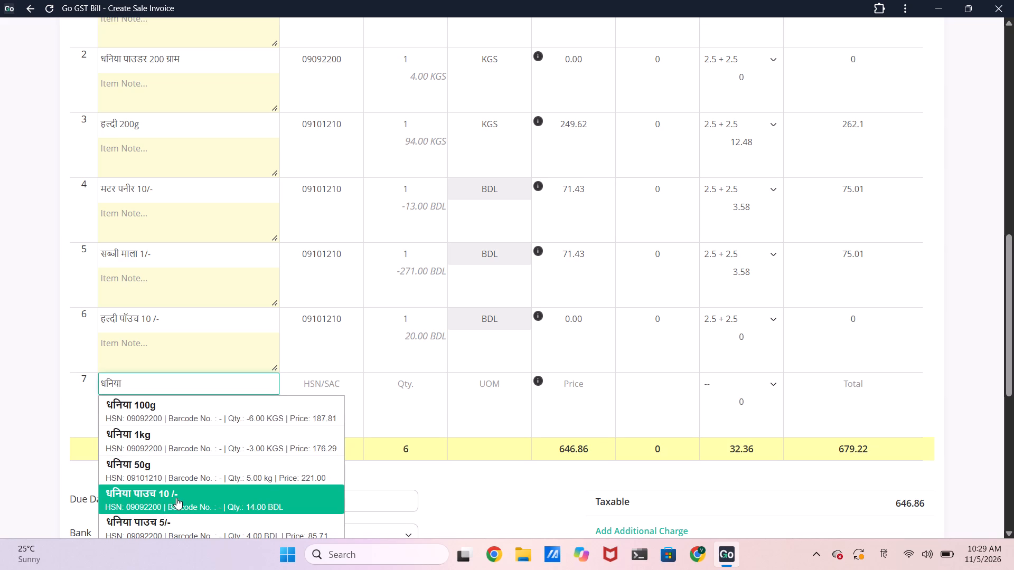
# Search the products for मिर्च and add मिर्च पाउच 10/- in item row 8.
pyautogui.click(195, 453)
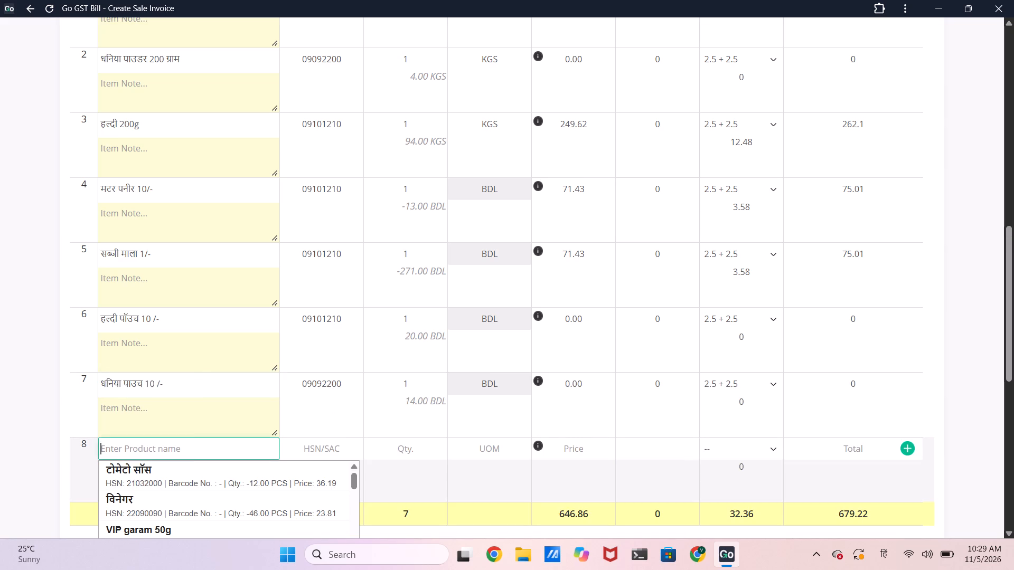
pyautogui.write('mircha')
pyautogui.press('space')
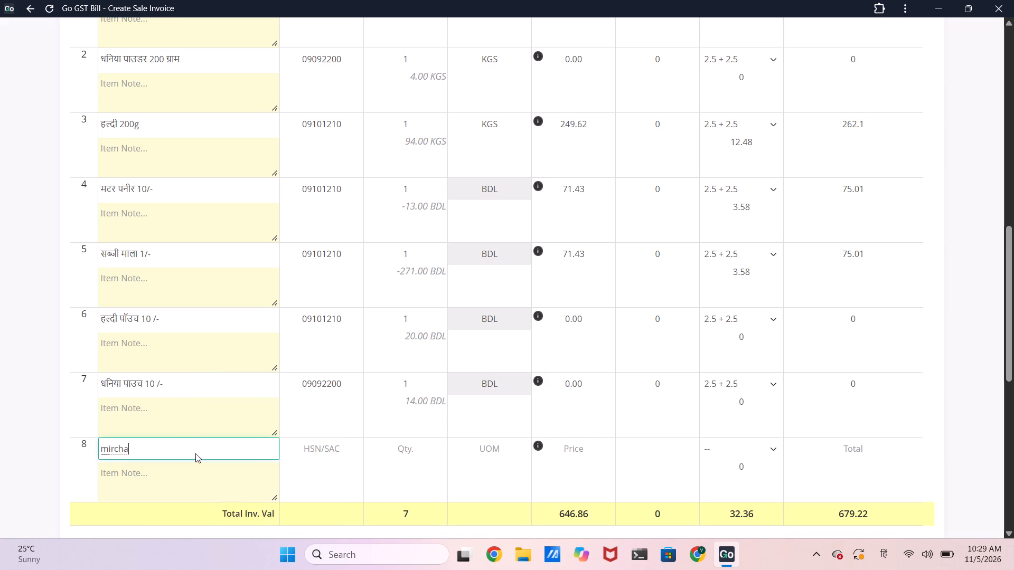
pyautogui.scroll(-3, 192, 511)
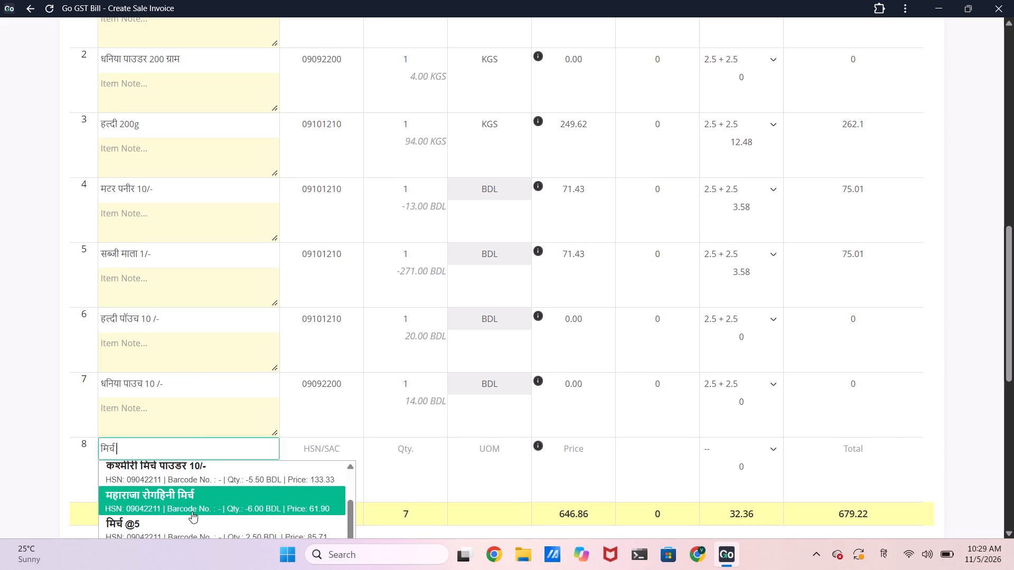
pyautogui.scroll(-3, 192, 511)
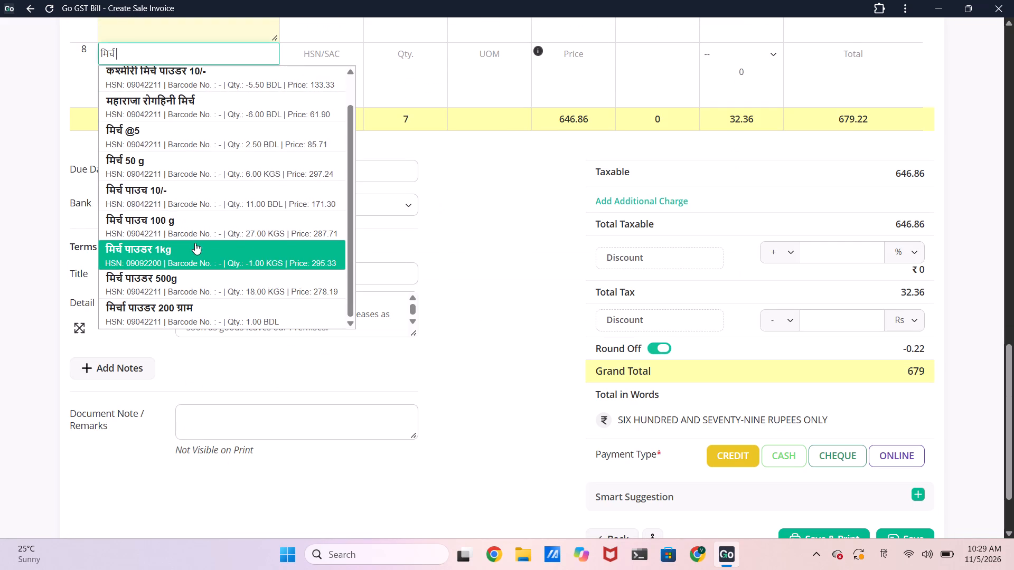
pyautogui.click(215, 205)
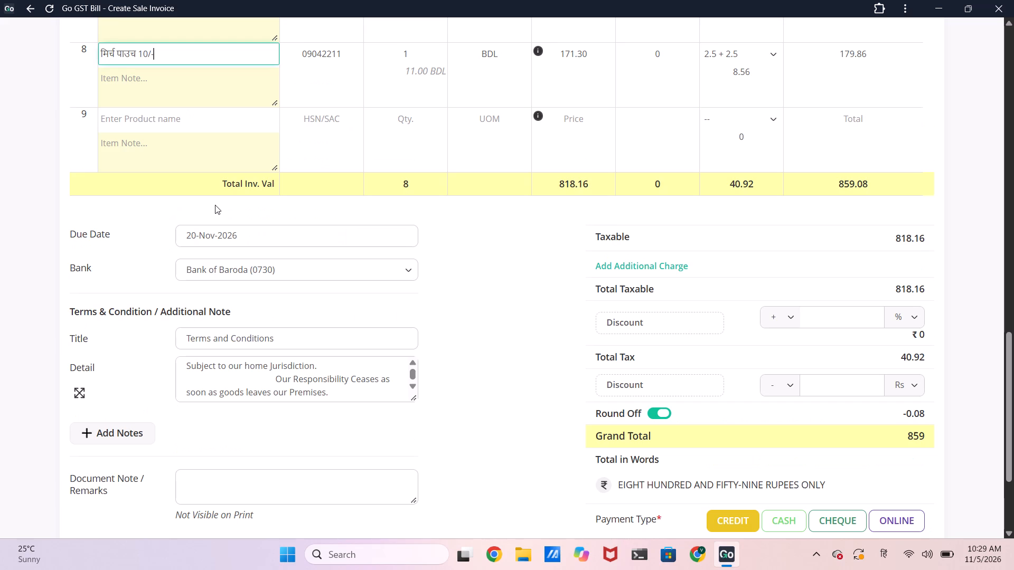
# Set the total of मिर्च पाउच 10/- in item row 8 to 200.
pyautogui.scroll(3, 215, 205)
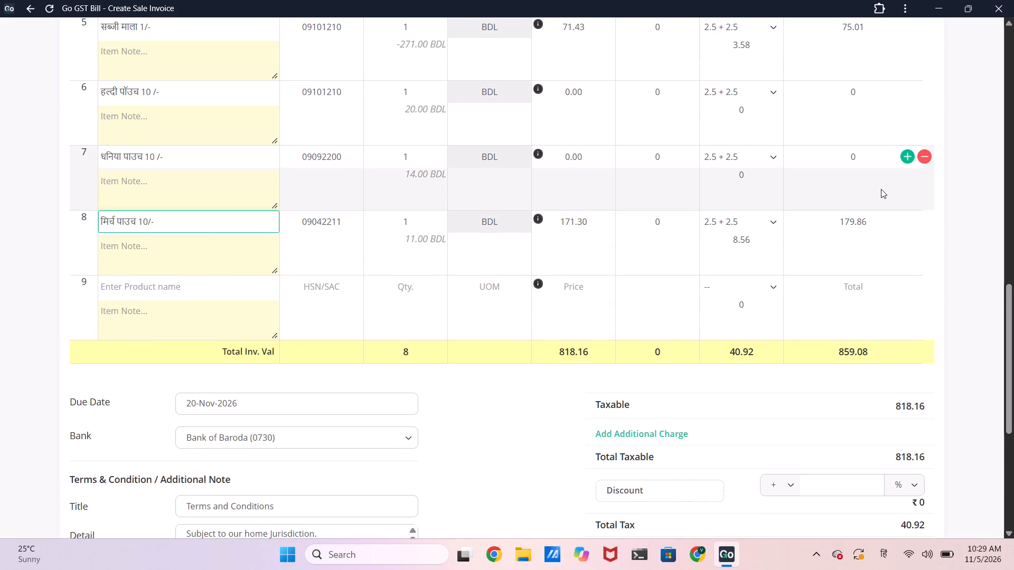
pyautogui.click(878, 220)
pyautogui.press('BackSpace')
pyautogui.press('BackSpace')
pyautogui.press('BackSpace')
pyautogui.press('BackSpace')
pyautogui.press('BackSpace')
pyautogui.press('BackSpace')
pyautogui.press('BackSpace')
pyautogui.press('BackSpace')
pyautogui.press('BackSpace')
pyautogui.press('BackSpace')
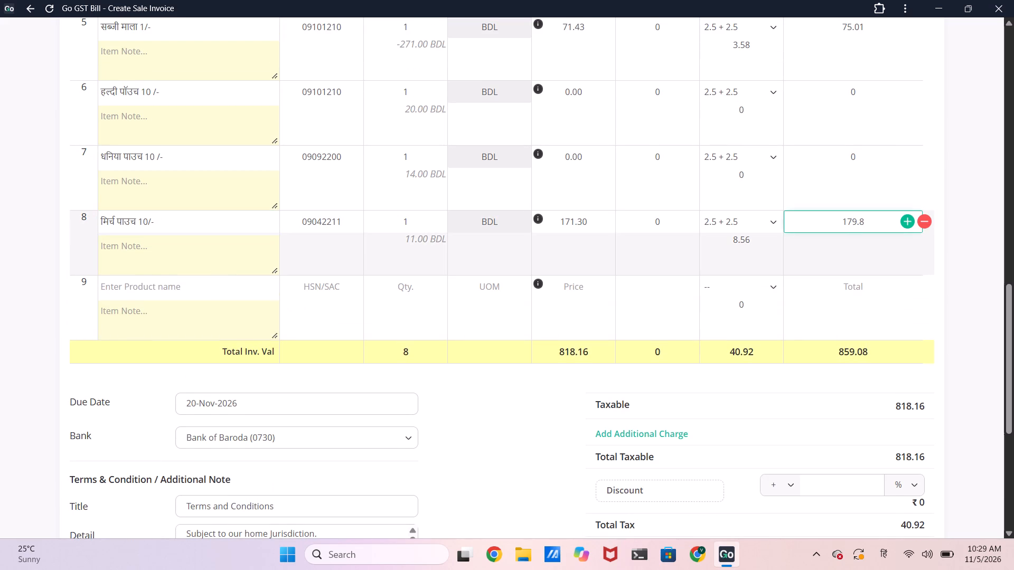
pyautogui.write('200')
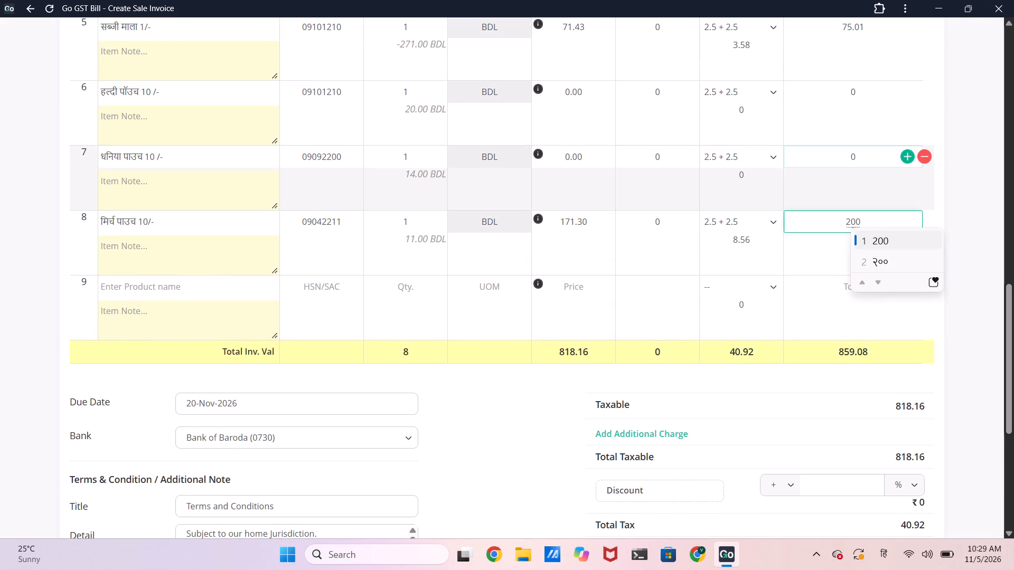
# Set the totals of धनिया पाउच 10 /- in row 7 and हल्दी पॉउच 10 /- in row 6 to 200 each.
pyautogui.click(881, 163)
pyautogui.press('BackSpace')
pyautogui.write('200')
pyautogui.click(872, 84)
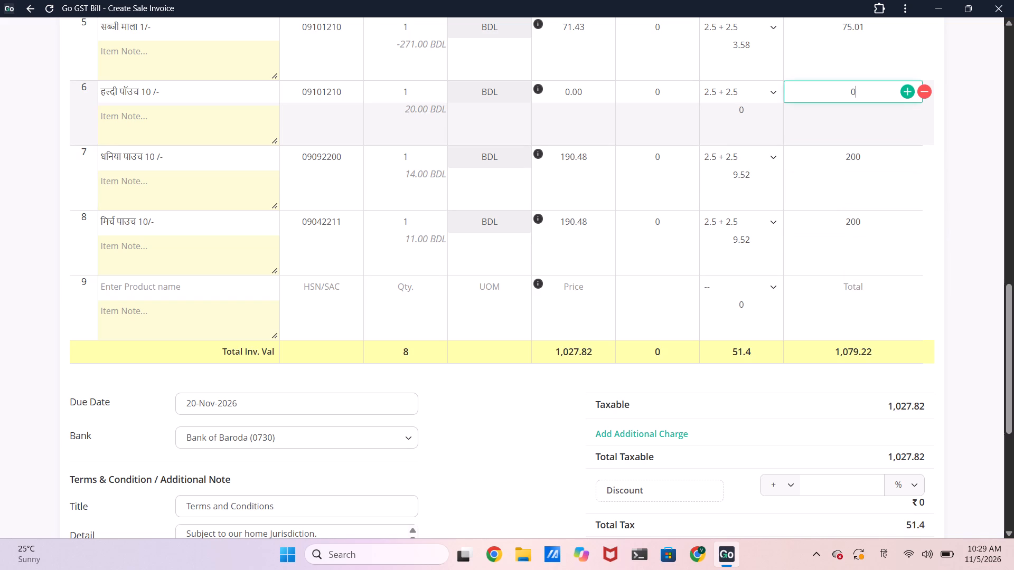
pyautogui.press('BackSpace')
pyautogui.write('200')
# Set the total of सब्जी माला 1/- in item row 5 to 80.
pyautogui.scroll(2, 872, 84)
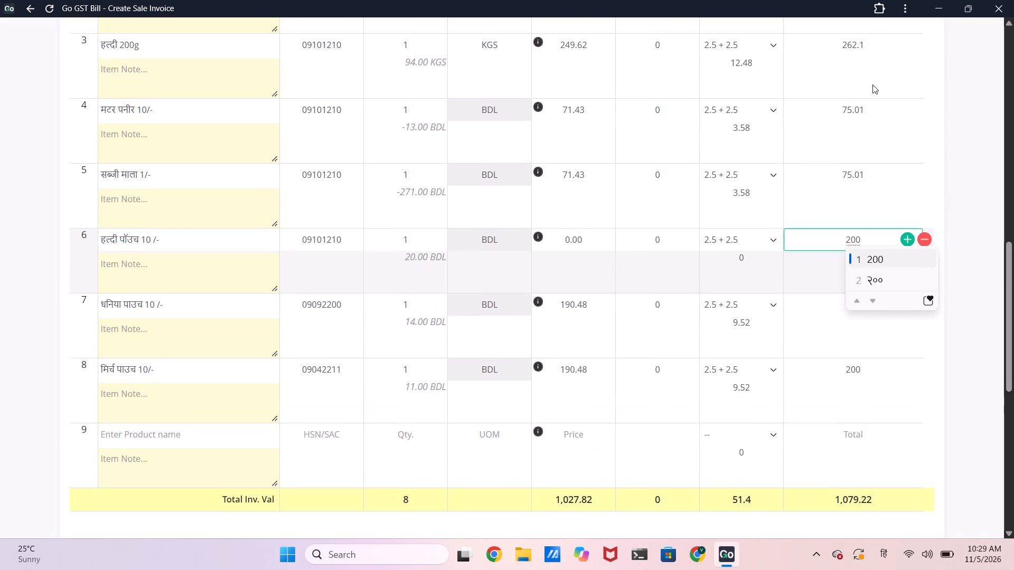
pyautogui.click(891, 175)
pyautogui.press('BackSpace')
pyautogui.press('BackSpace')
pyautogui.press('BackSpace')
pyautogui.press('BackSpace')
pyautogui.press('BackSpace')
pyautogui.press('BackSpace')
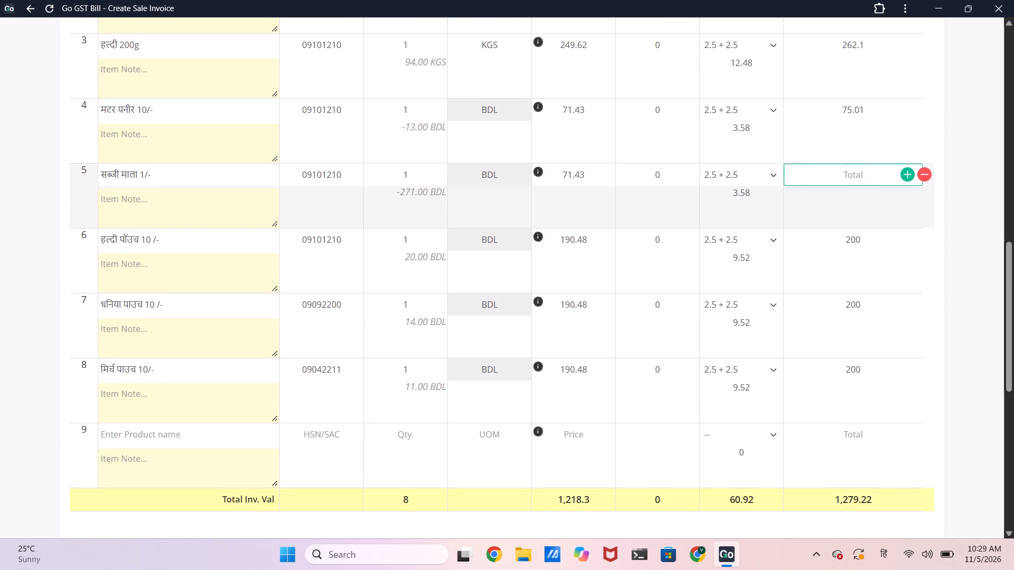
pyautogui.write('80')
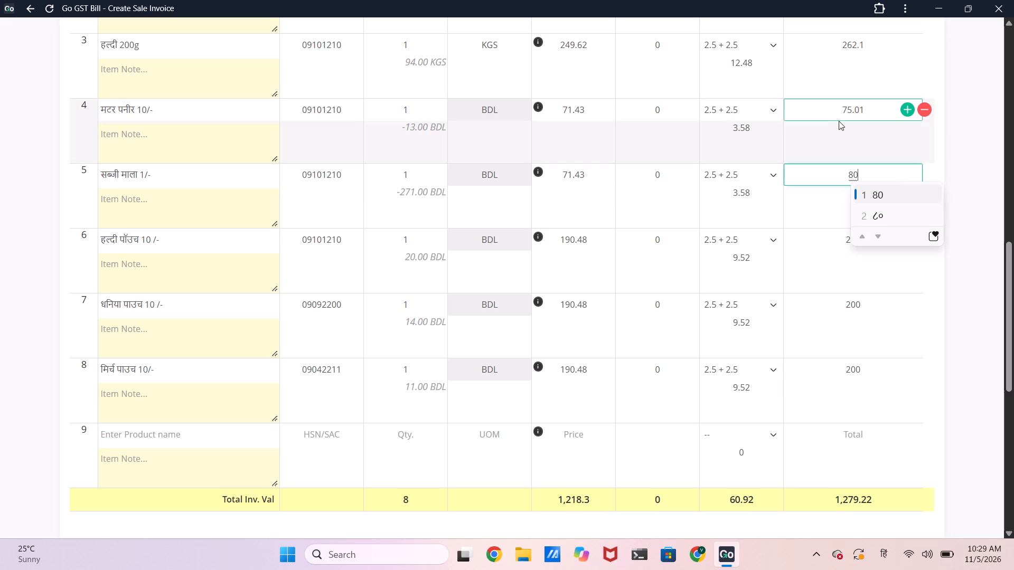
# Set the quantity of मटर पनीर 10/- in item row 4 to 2 and its price to 76.19.
pyautogui.click(404, 114)
pyautogui.press('2')
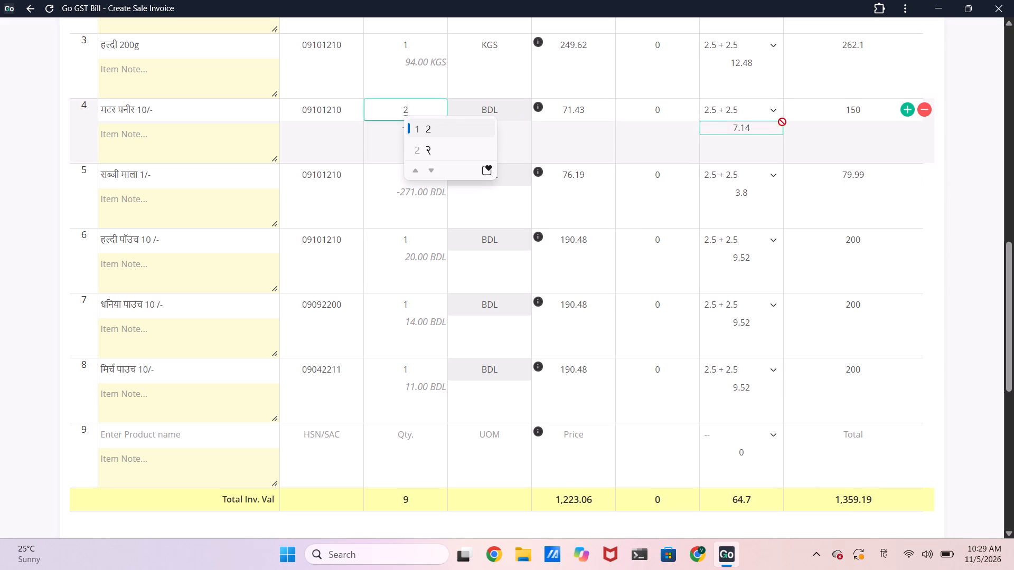
pyautogui.click(594, 106)
pyautogui.press('BackSpace')
pyautogui.press('BackSpace')
pyautogui.press('BackSpace')
pyautogui.press('BackSpace')
pyautogui.press('BackSpace')
pyautogui.press('BackSpace')
pyautogui.press('BackSpace')
pyautogui.press('BackSpace')
pyautogui.press('BackSpace')
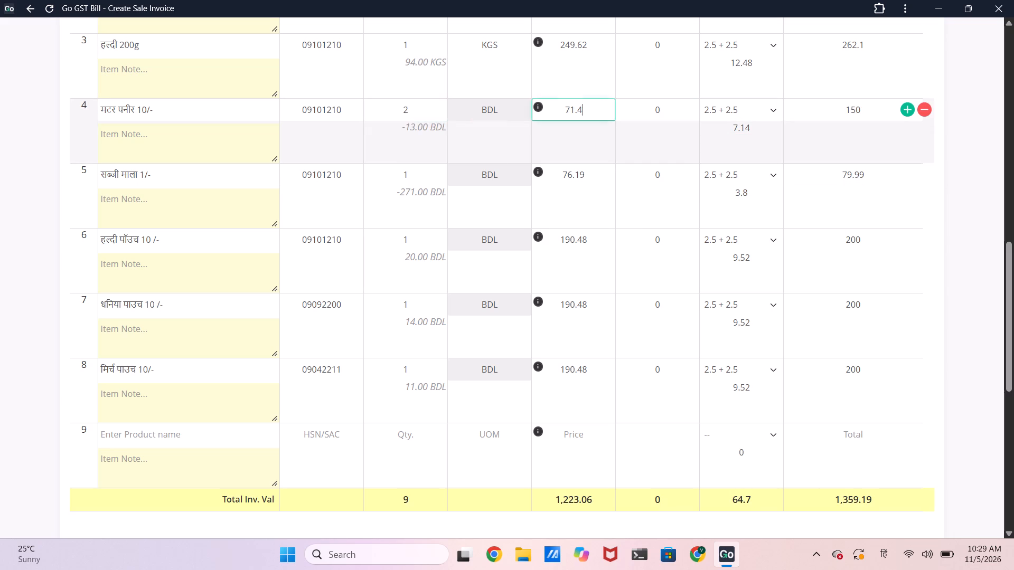
pyautogui.write('76.19')
pyautogui.scroll(1, 575, 57)
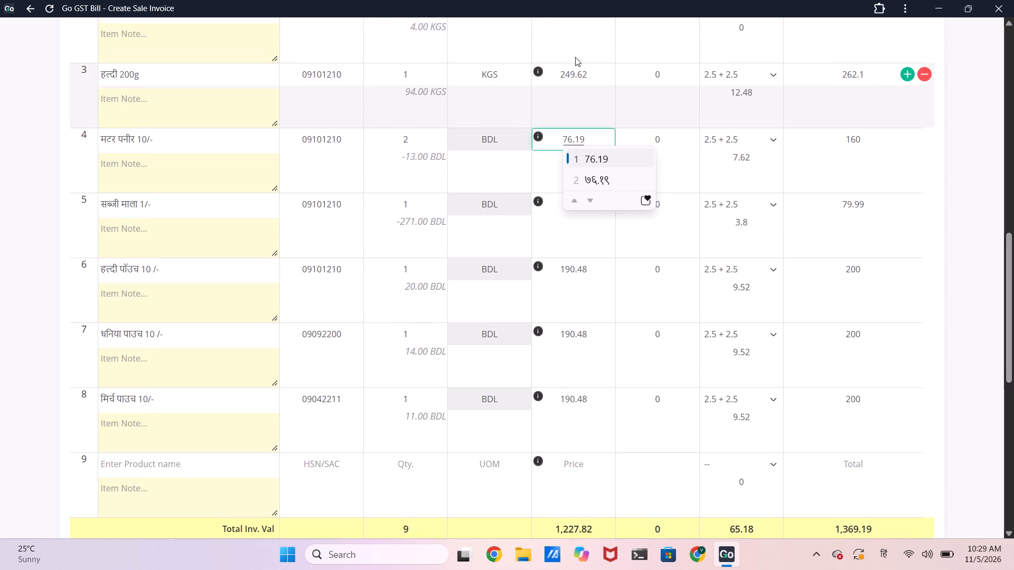
pyautogui.scroll(3, 575, 57)
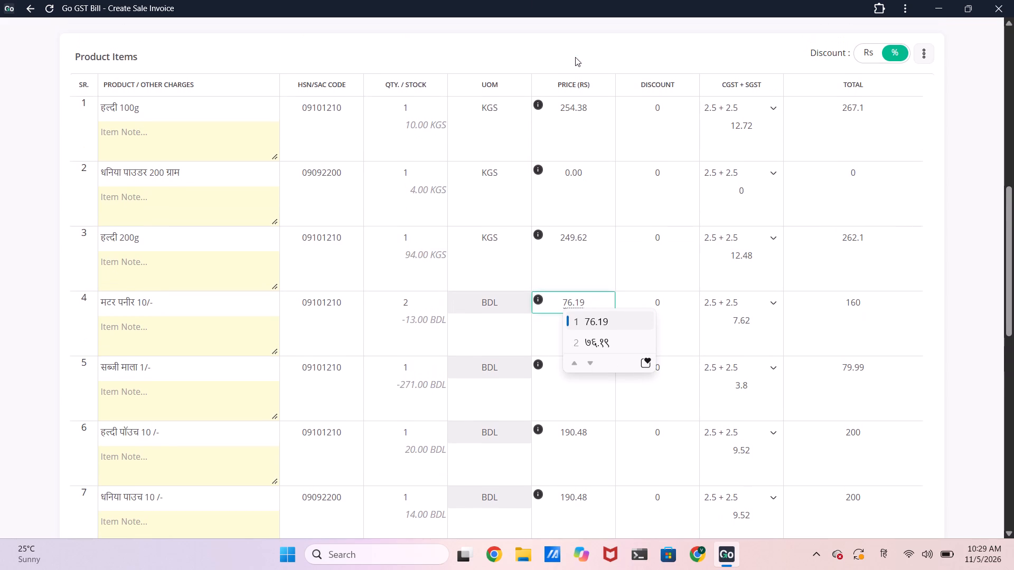
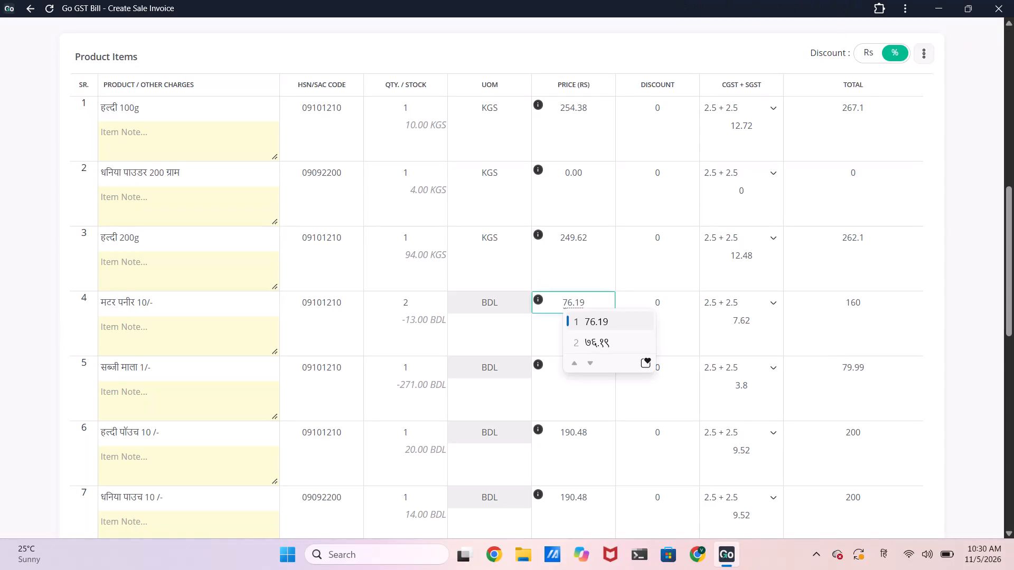
# Set the total of हल्दी 100g in item row 1 to 332.
pyautogui.click(879, 112)
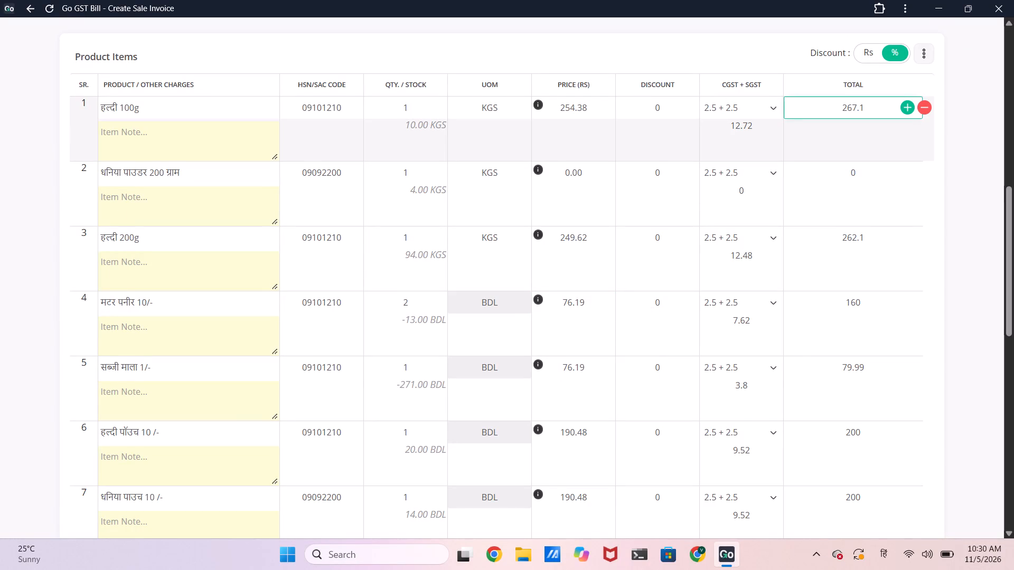
pyautogui.press('BackSpace')
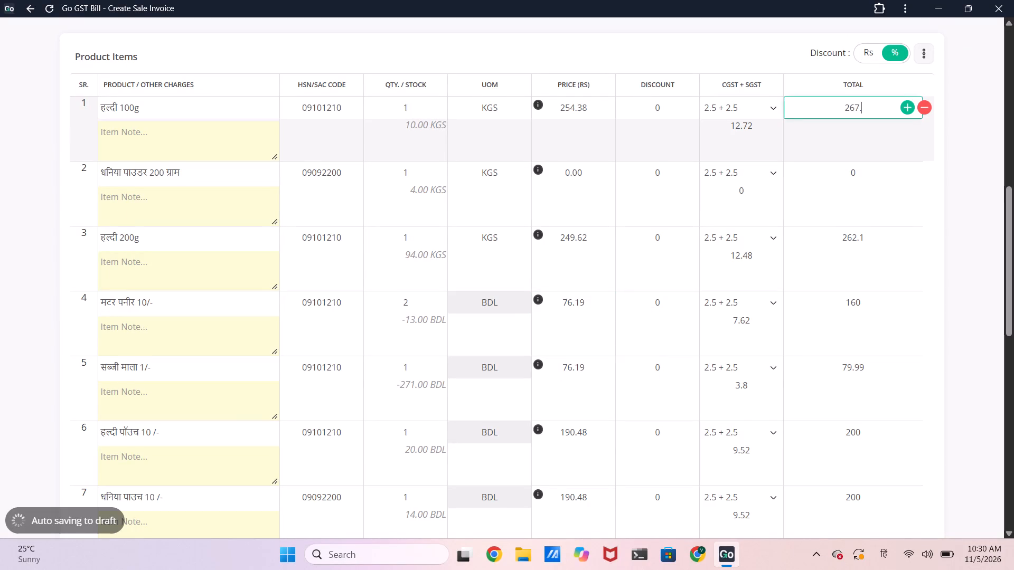
pyautogui.press('BackSpace')
pyautogui.press('BackSpace')
pyautogui.press('BackSpace')
pyautogui.press('BackSpace')
pyautogui.write('332')
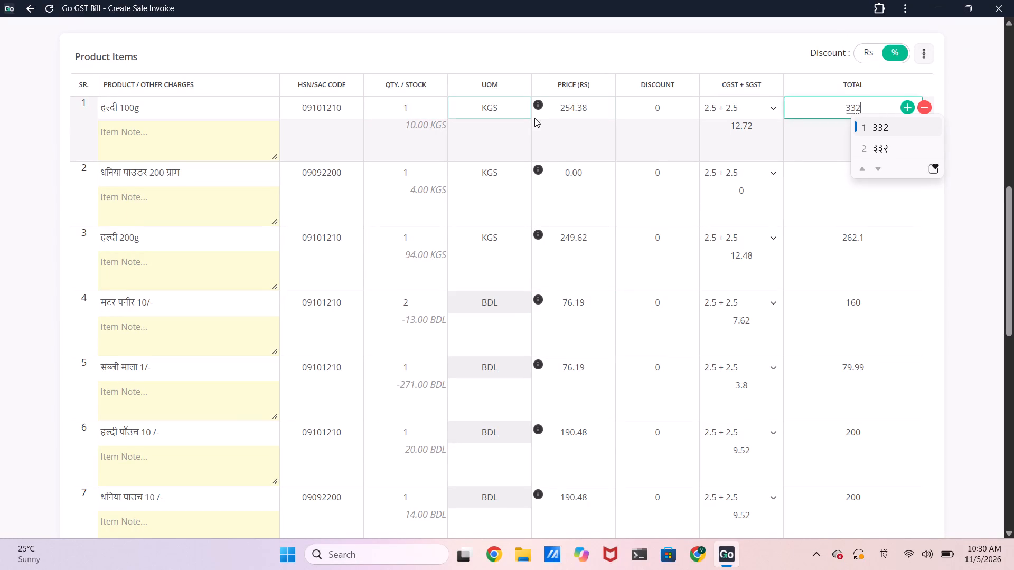
pyautogui.click(550, 111)
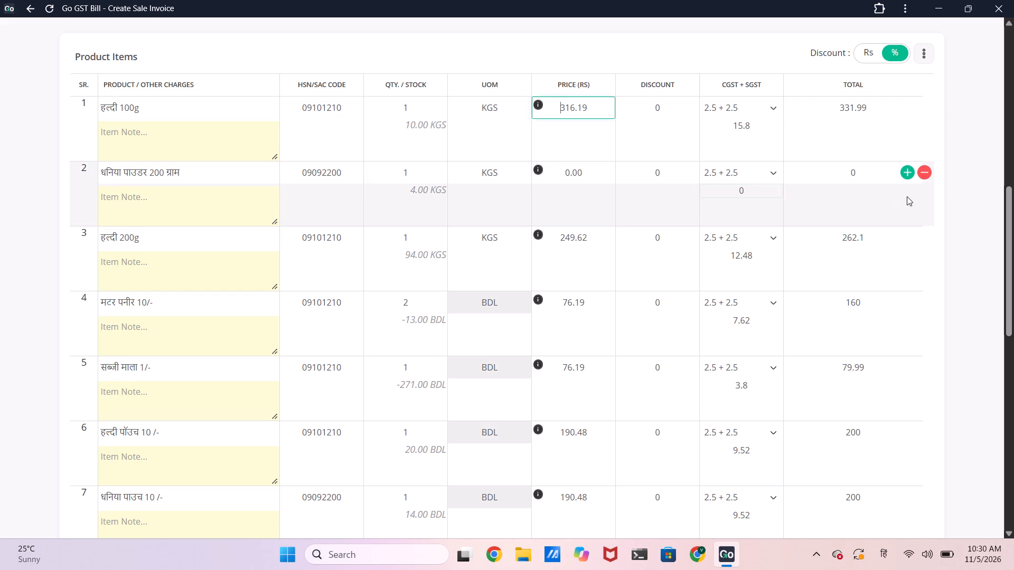
# Set the total of धनिया पाउडर 200 ग्राम in item row 2 to 267.
pyautogui.click(864, 166)
pyautogui.press('BackSpace')
pyautogui.write('267')
# Set the total of हल्दी 200g in item row 3 to 282.
pyautogui.click(817, 233)
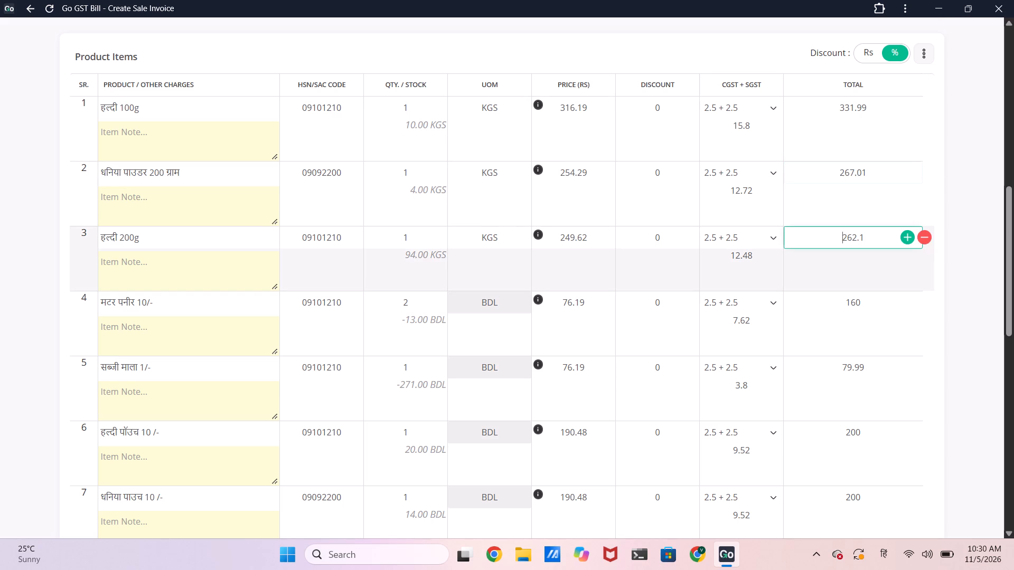
pyautogui.write('28')
pyautogui.press('BackSpace')
pyautogui.press('BackSpace')
pyautogui.press('BackSpace')
pyautogui.press('BackSpace')
pyautogui.press('BackSpace')
pyautogui.press('BackSpace')
pyautogui.press('BackSpace')
pyautogui.press('BackSpace')
pyautogui.press('BackSpace')
pyautogui.press('BackSpace')
pyautogui.press('BackSpace')
pyautogui.press('BackSpace')
pyautogui.press('BackSpace')
pyautogui.press('Right')
pyautogui.press('Right')
pyautogui.press('Right')
pyautogui.press('Right')
pyautogui.press('Right')
pyautogui.press('Right')
pyautogui.press('Right')
pyautogui.press('Right')
pyautogui.press('Right')
pyautogui.press('Right')
pyautogui.press('Right')
pyautogui.press('Right')
pyautogui.press('BackSpace')
pyautogui.press('BackSpace')
pyautogui.press('BackSpace')
pyautogui.press('BackSpace')
pyautogui.press('BackSpace')
pyautogui.press('BackSpace')
pyautogui.press('BackSpace')
pyautogui.press('BackSpace')
pyautogui.press('BackSpace')
pyautogui.press('BackSpace')
pyautogui.write('2822')
pyautogui.press('BackSpace')
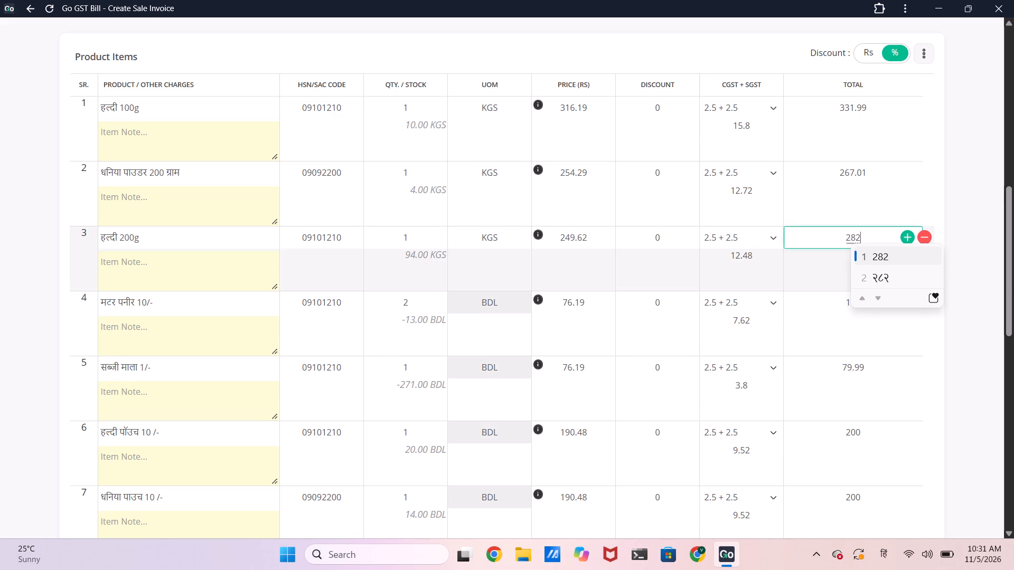
# Set the quantity of सब्जी माला 1/- in item row 5 to 4.
pyautogui.scroll(-3, 788, 231)
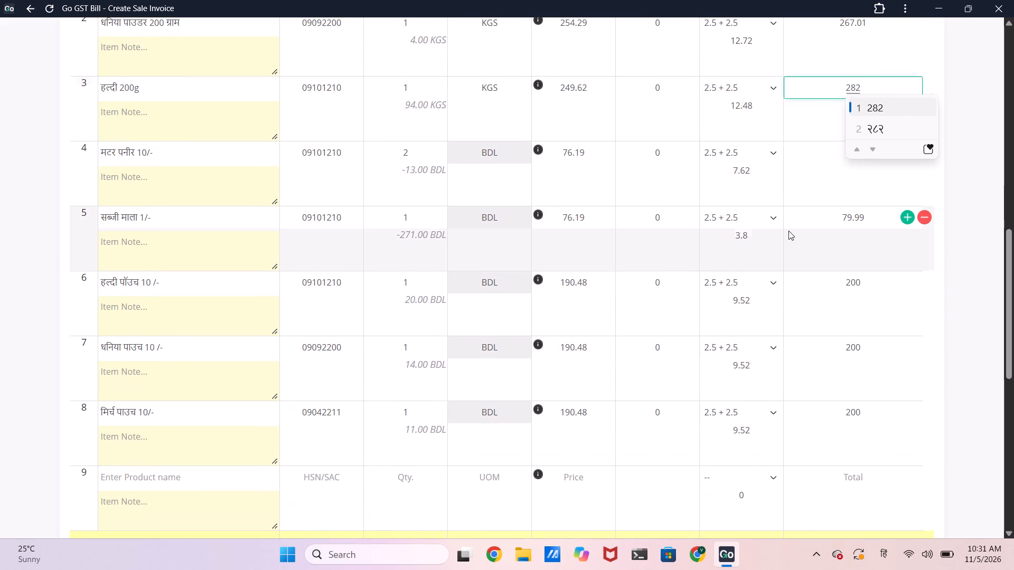
pyautogui.scroll(-1, 788, 231)
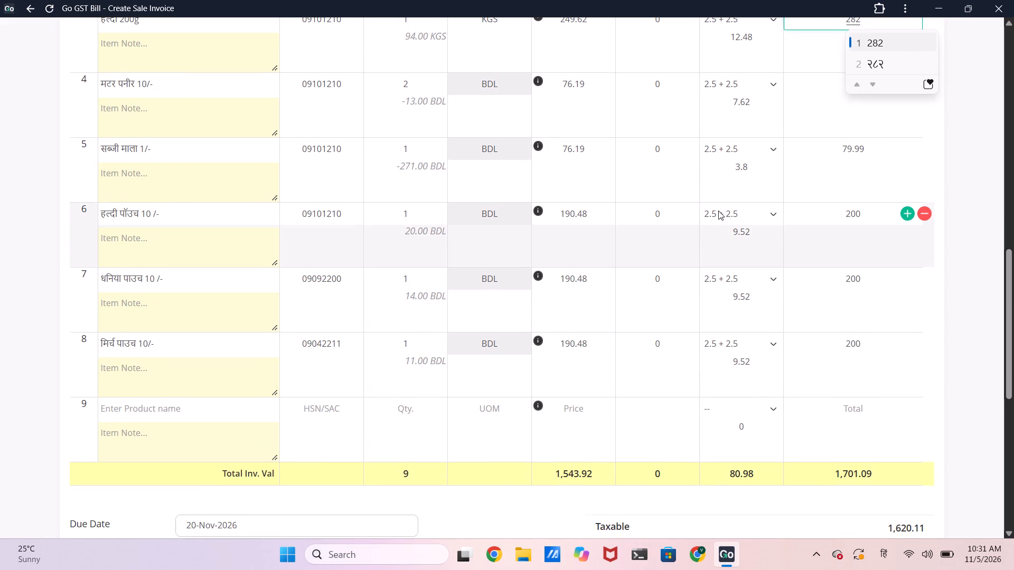
pyautogui.click(410, 150)
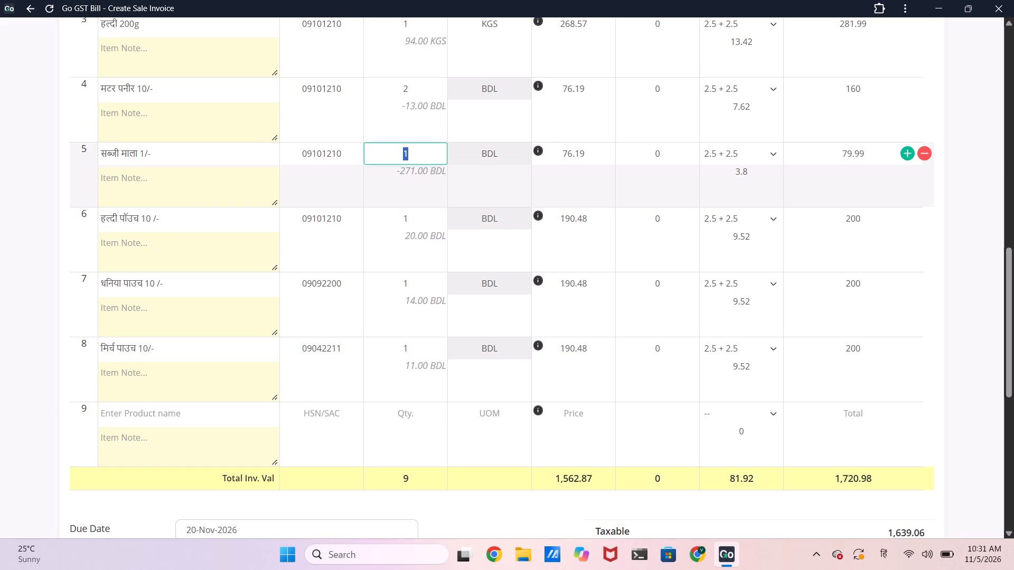
pyautogui.press('4')
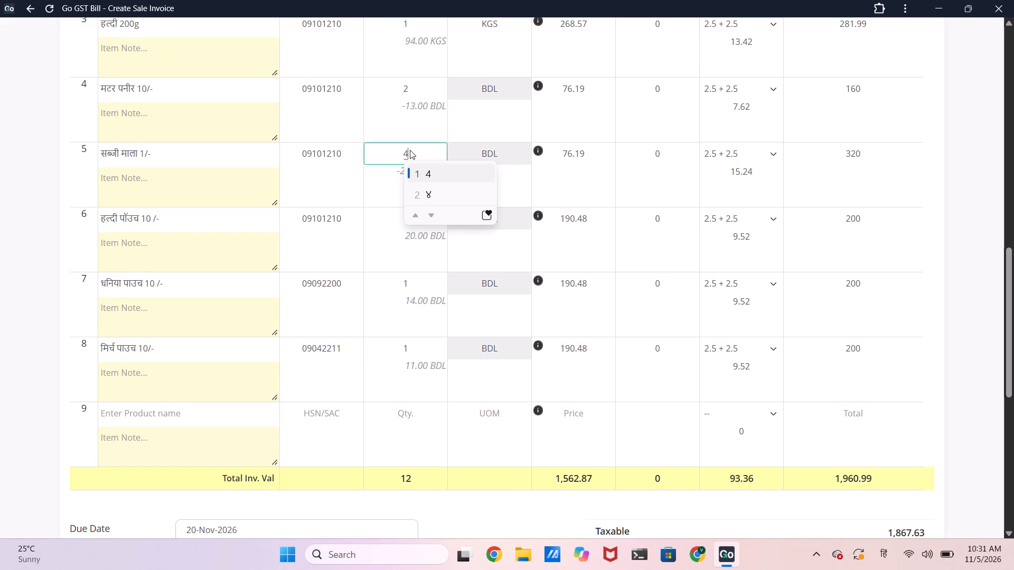
pyautogui.press('Return')
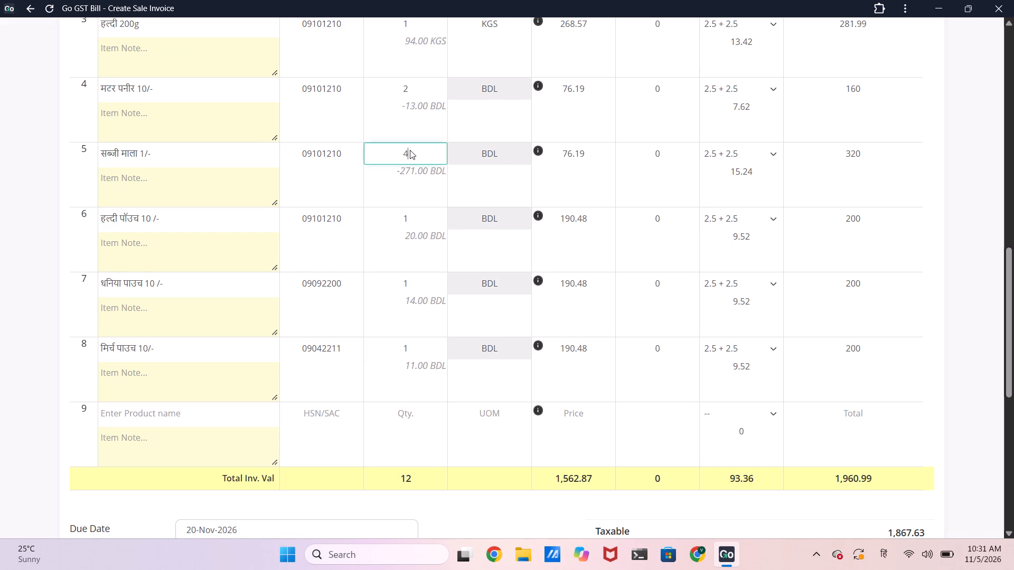
# Save the completed sale invoice.
pyautogui.press('Return')
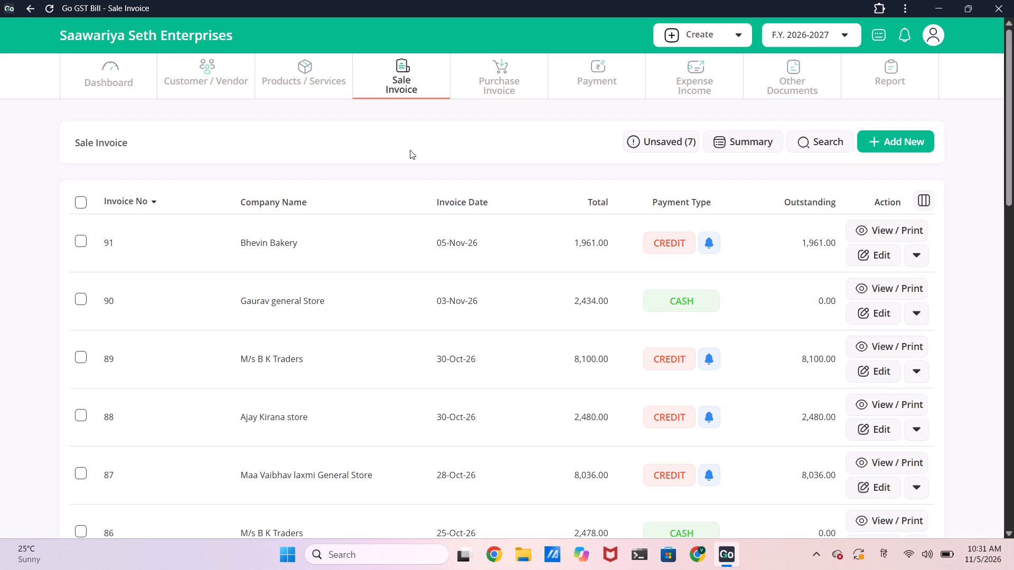
# Change the invoice date of Bhevin Bakery's sale invoice 91 to 04-Nov-2026 and save the updated invoice.
pyautogui.click(864, 257)
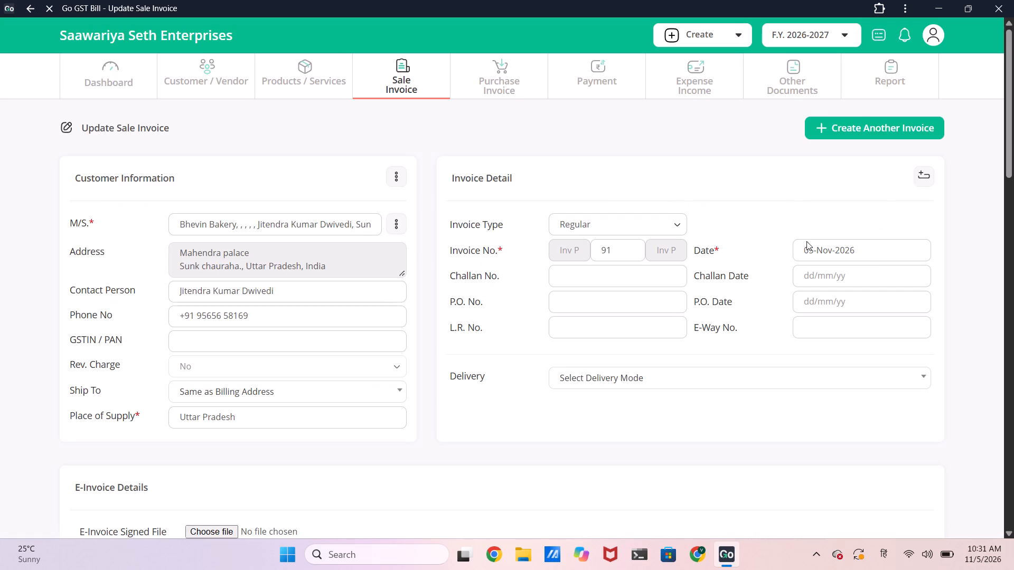
pyautogui.click(808, 246)
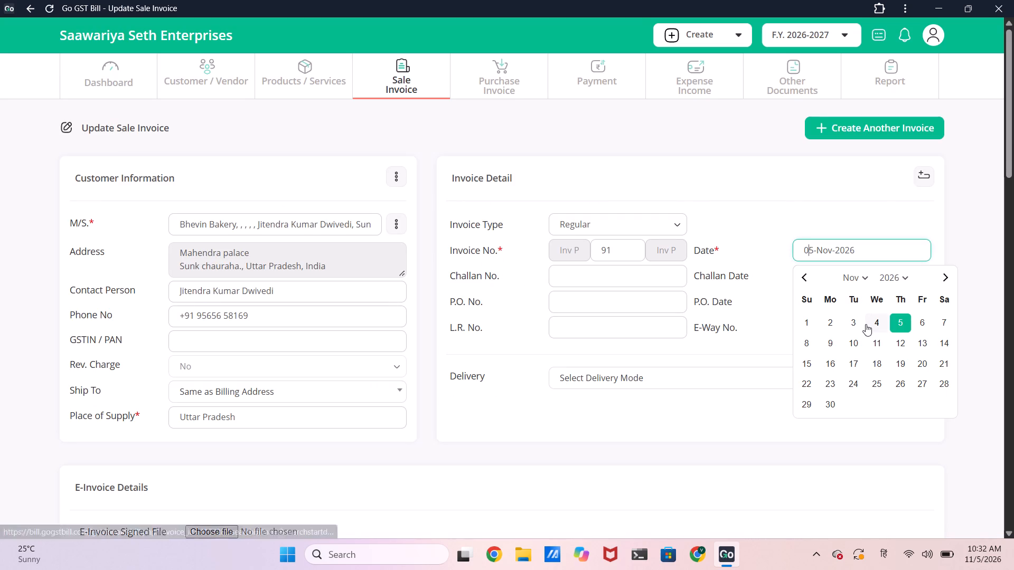
pyautogui.click(866, 324)
pyautogui.scroll(-11, 866, 324)
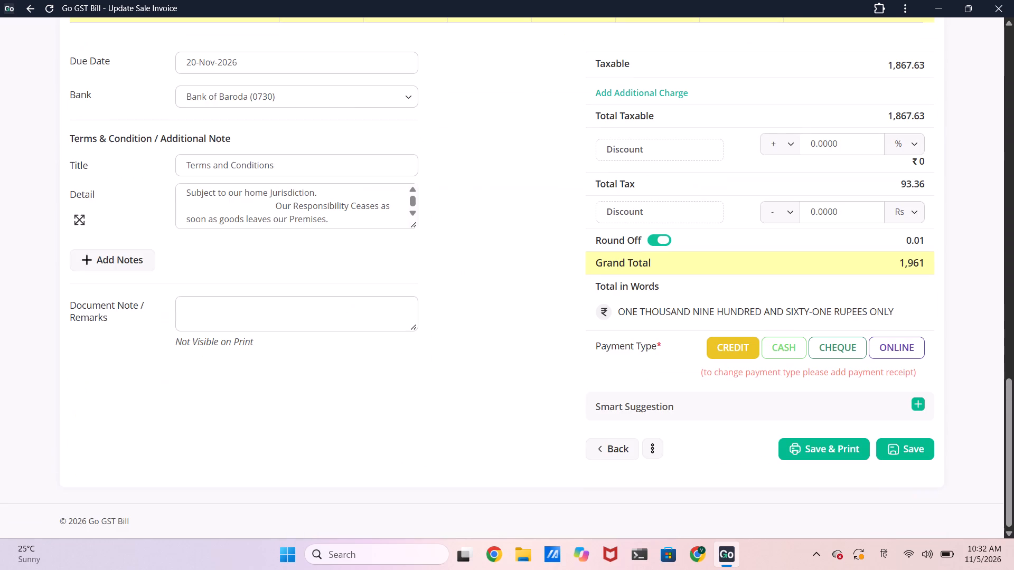
pyautogui.click(894, 450)
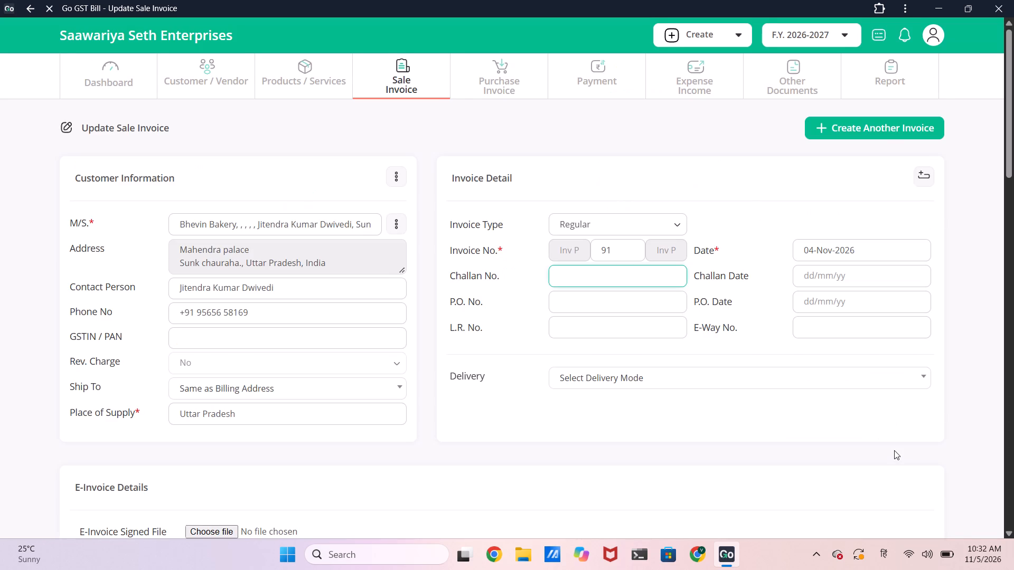
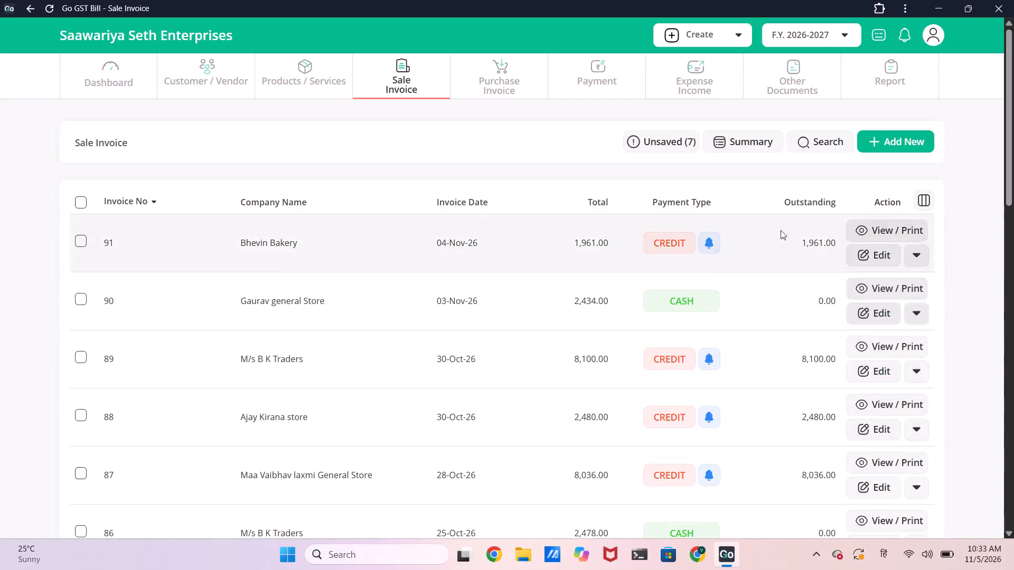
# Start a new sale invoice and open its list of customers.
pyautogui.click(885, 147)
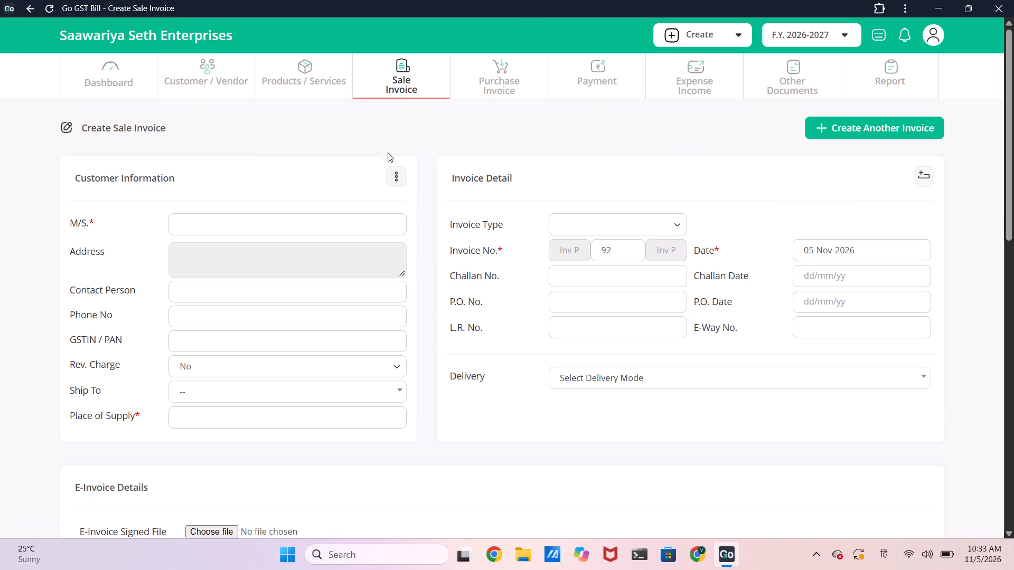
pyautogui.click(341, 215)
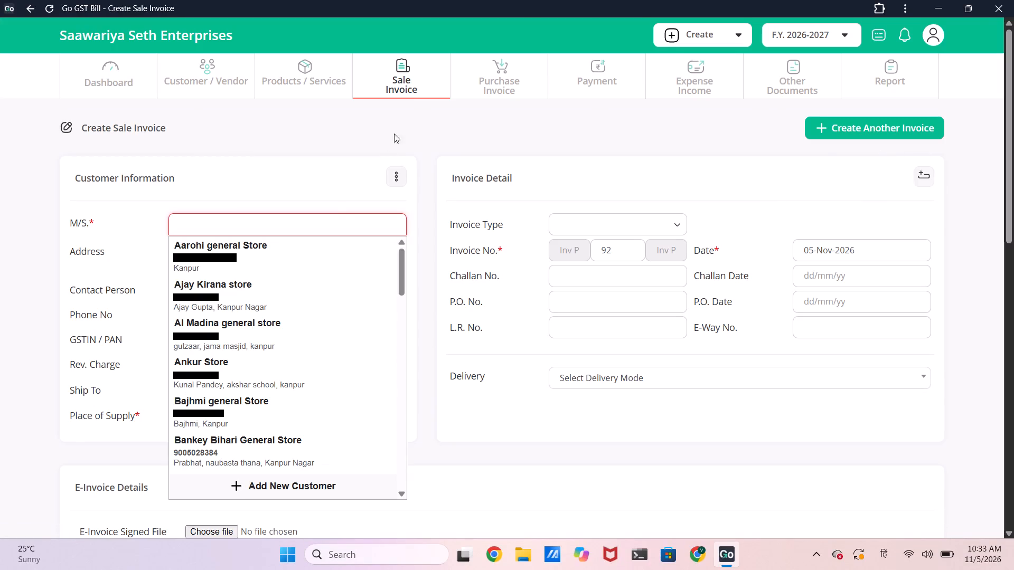
# Find Maa Vaibhav laxmi General Store in the customer/vendor records and open it for editing.
pyautogui.click(183, 79)
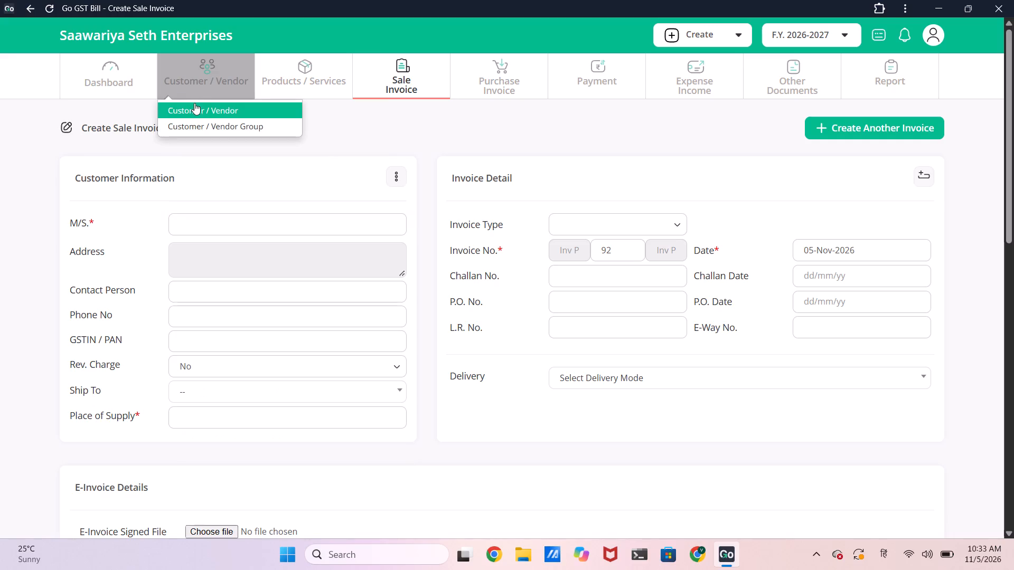
pyautogui.click(195, 103)
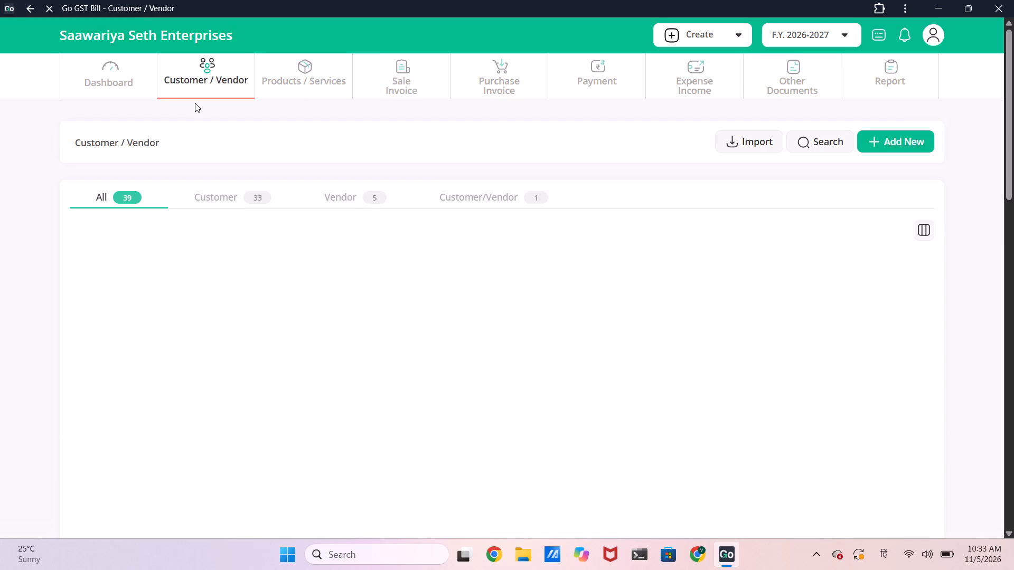
pyautogui.click(823, 134)
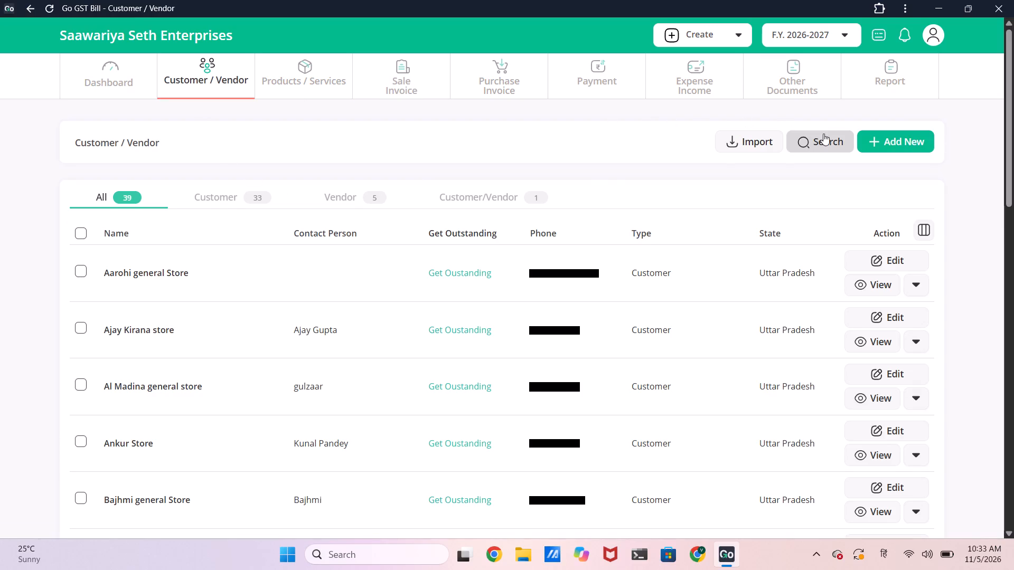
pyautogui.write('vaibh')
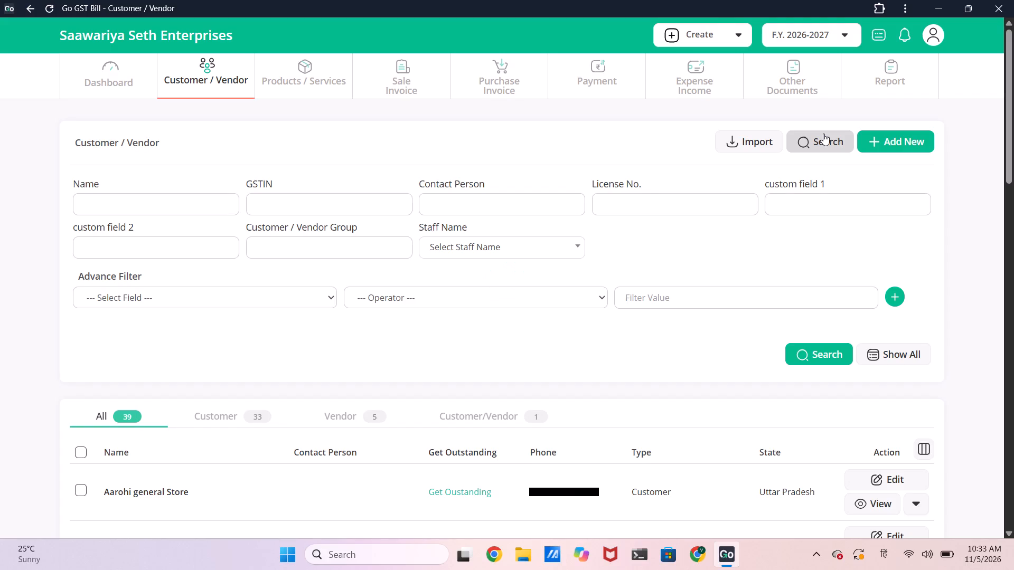
pyautogui.click(213, 204)
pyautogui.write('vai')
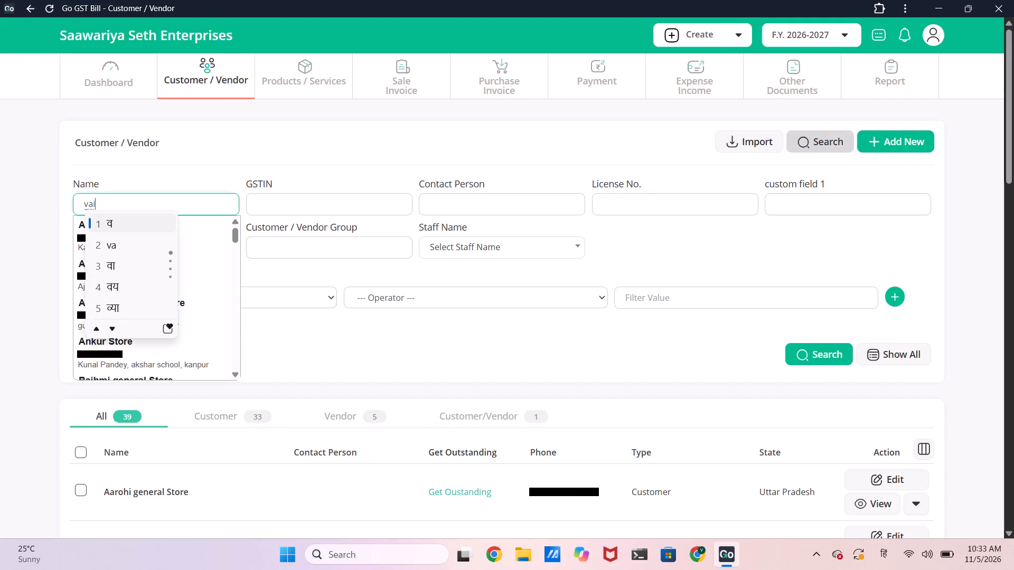
pyautogui.click(194, 224)
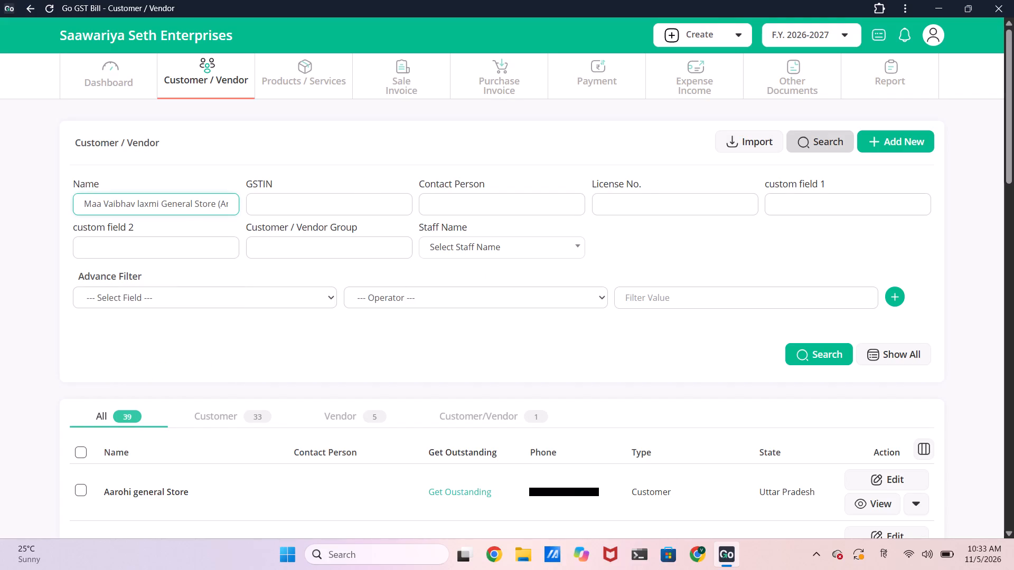
pyautogui.click(832, 349)
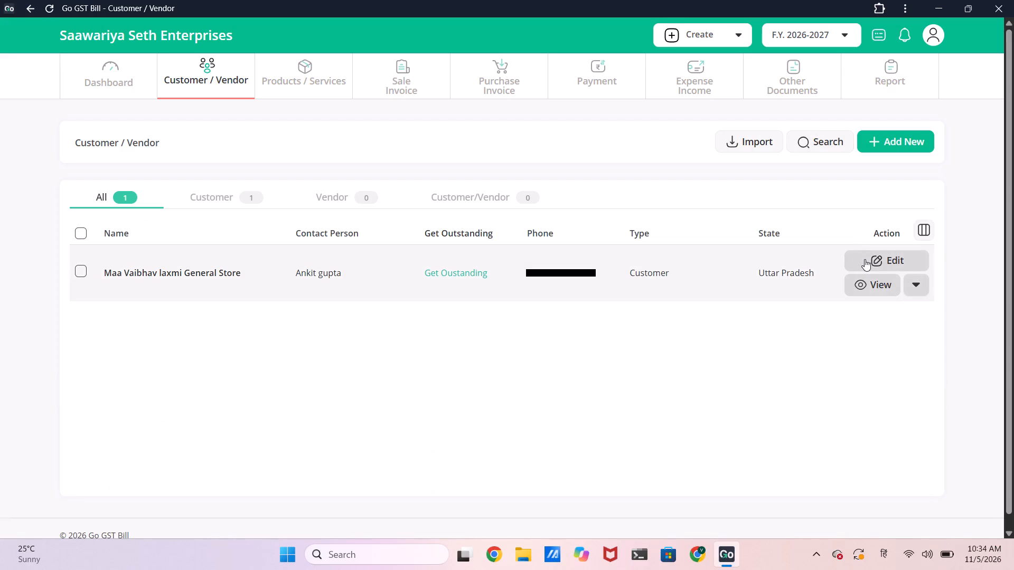
pyautogui.moveTo(865, 259); pyautogui.dragTo(876, 267)
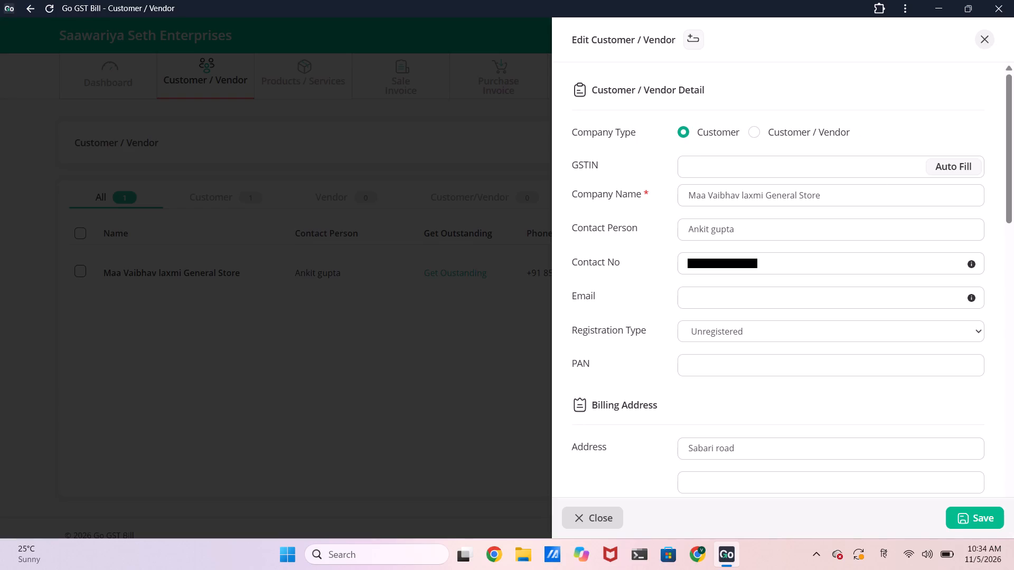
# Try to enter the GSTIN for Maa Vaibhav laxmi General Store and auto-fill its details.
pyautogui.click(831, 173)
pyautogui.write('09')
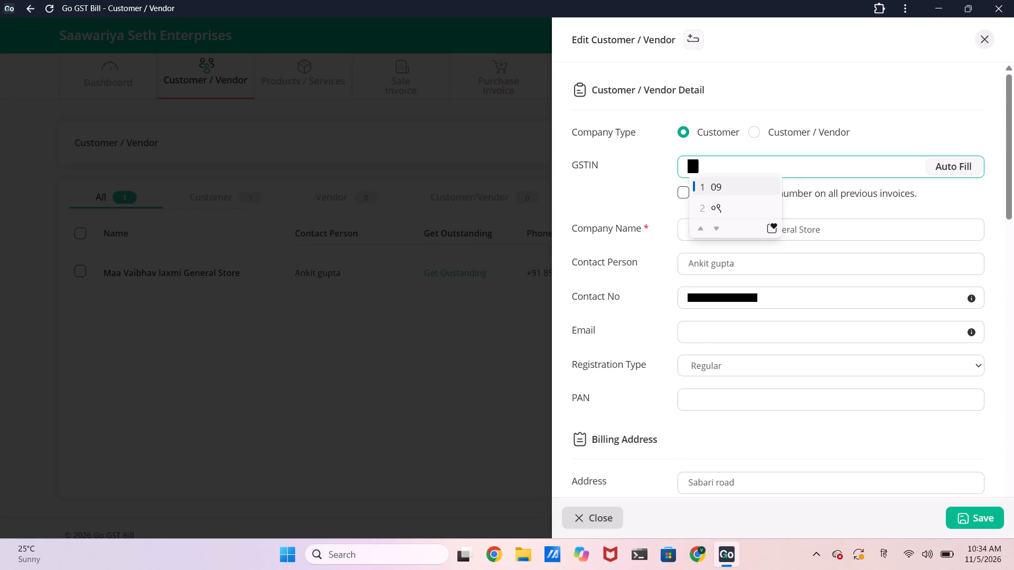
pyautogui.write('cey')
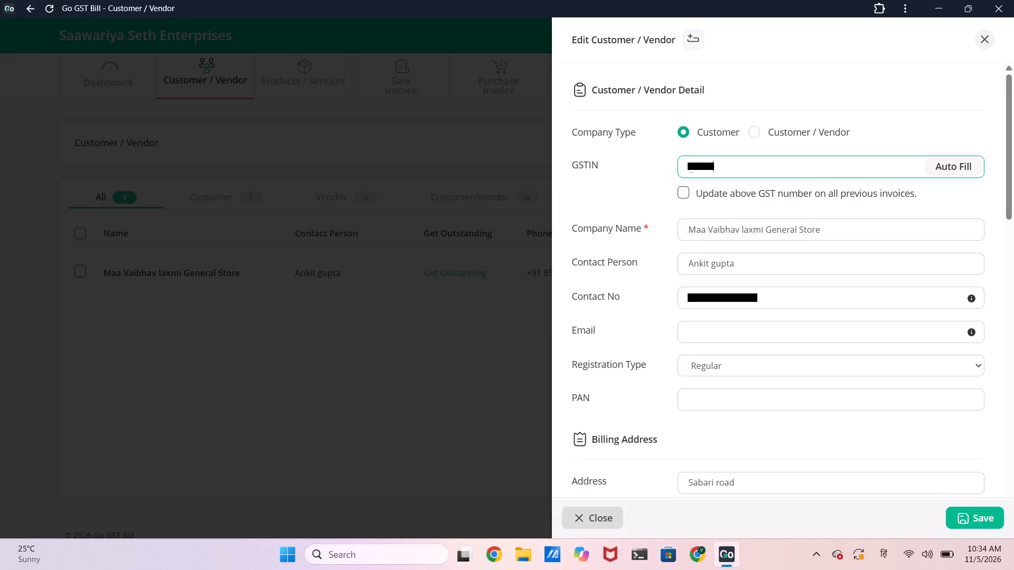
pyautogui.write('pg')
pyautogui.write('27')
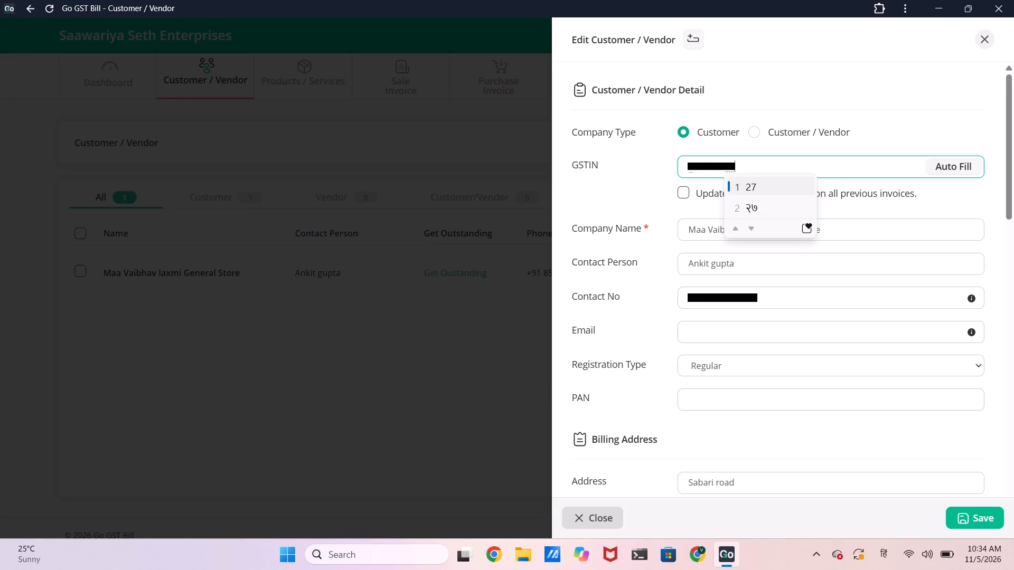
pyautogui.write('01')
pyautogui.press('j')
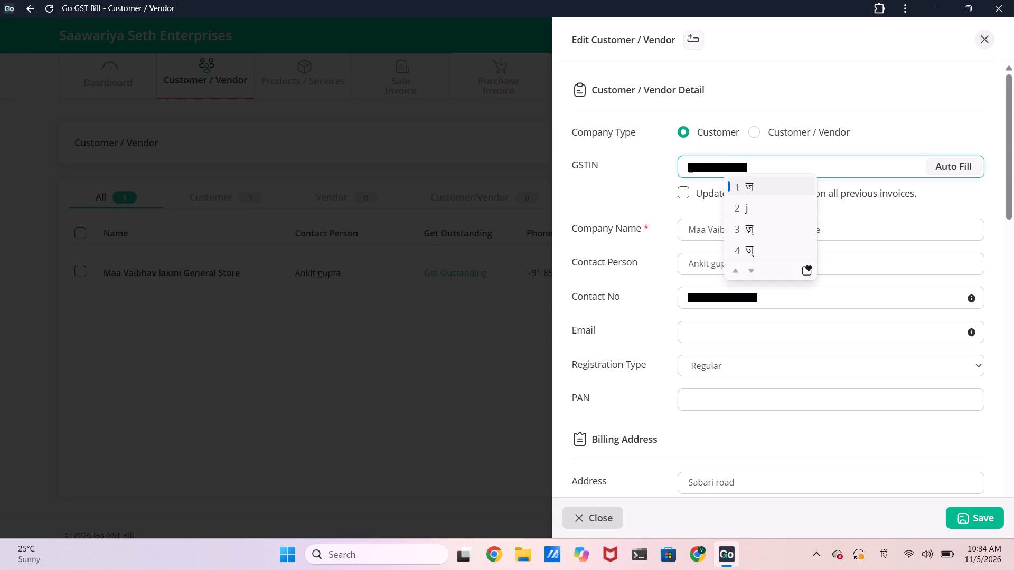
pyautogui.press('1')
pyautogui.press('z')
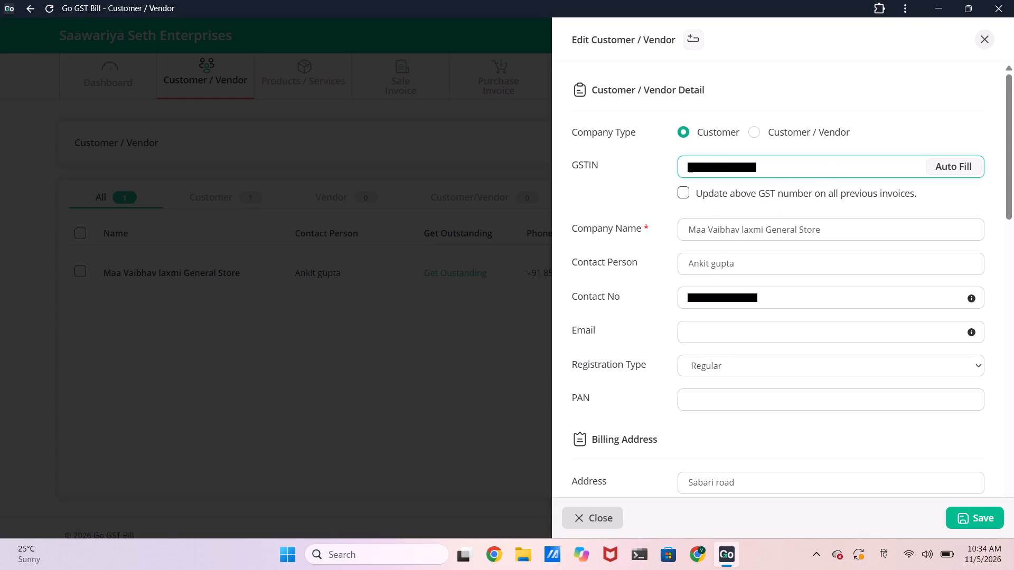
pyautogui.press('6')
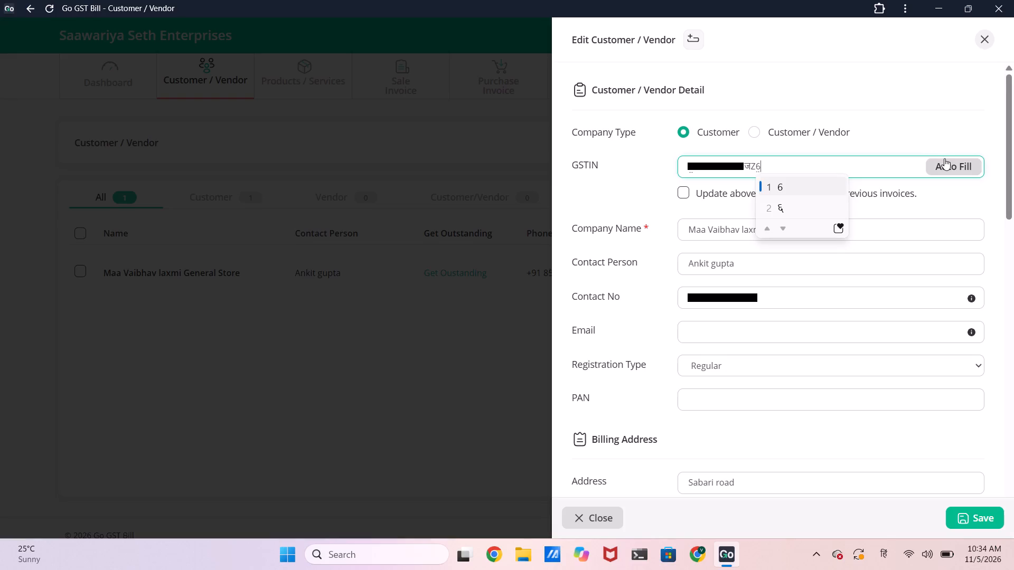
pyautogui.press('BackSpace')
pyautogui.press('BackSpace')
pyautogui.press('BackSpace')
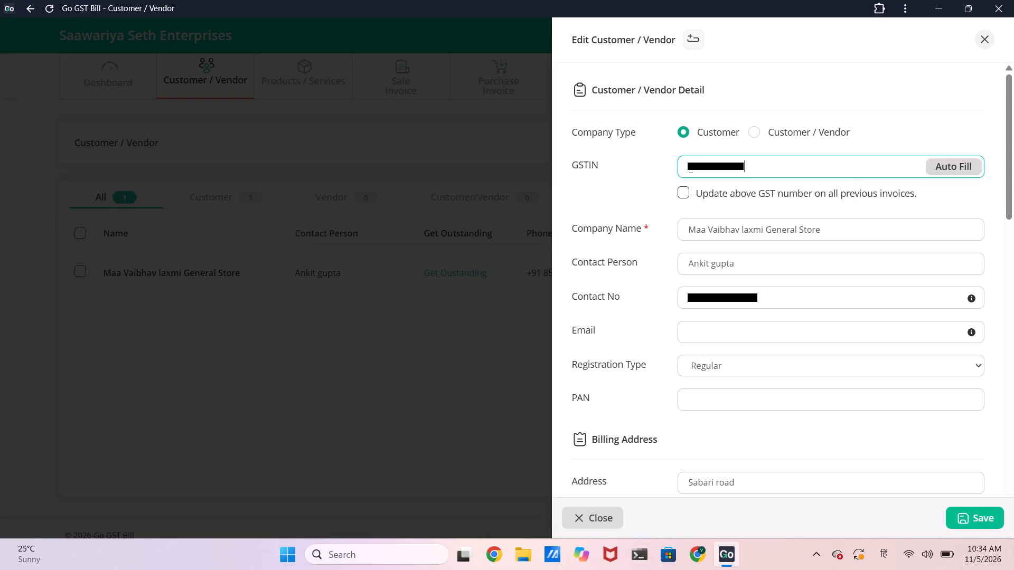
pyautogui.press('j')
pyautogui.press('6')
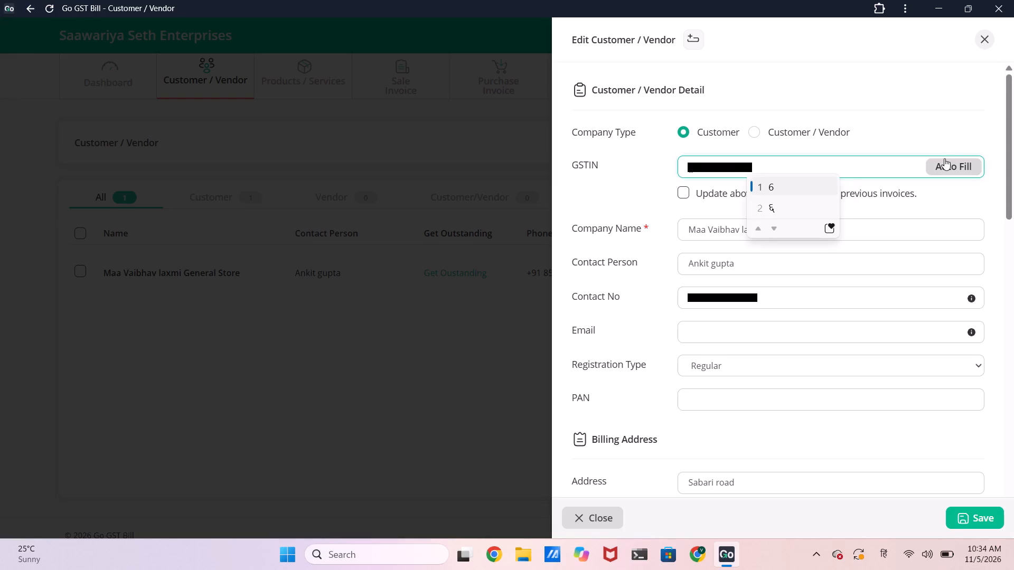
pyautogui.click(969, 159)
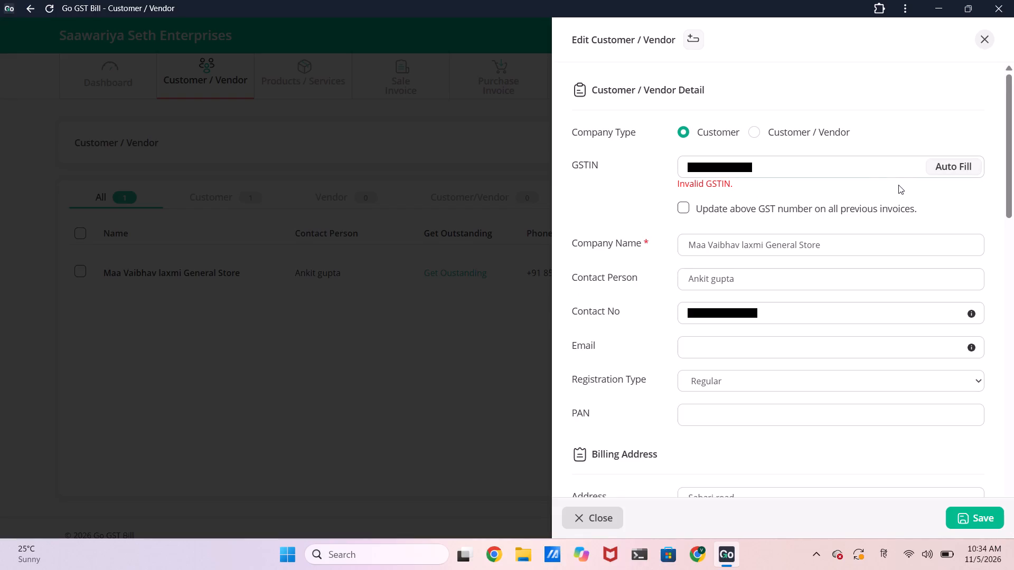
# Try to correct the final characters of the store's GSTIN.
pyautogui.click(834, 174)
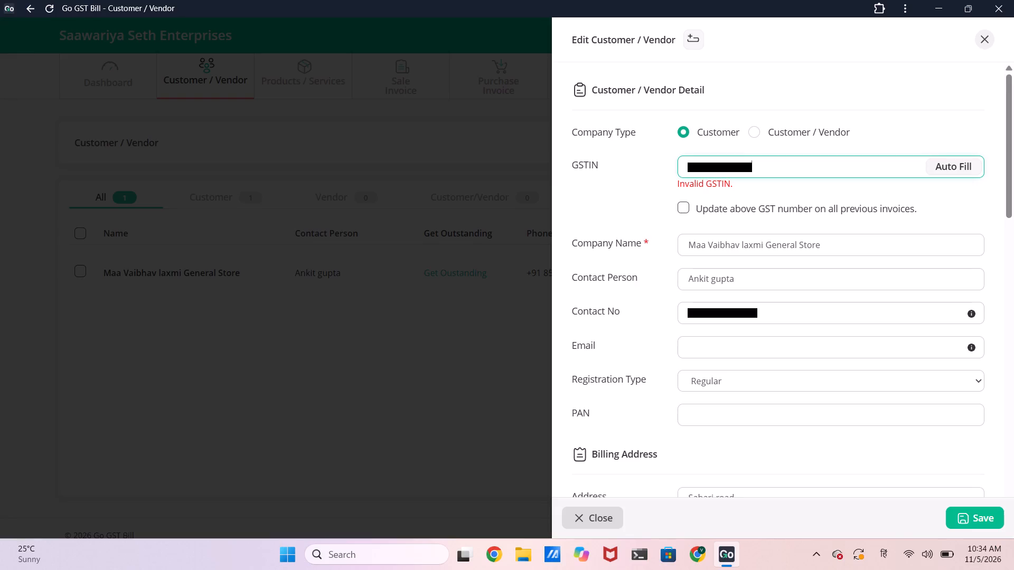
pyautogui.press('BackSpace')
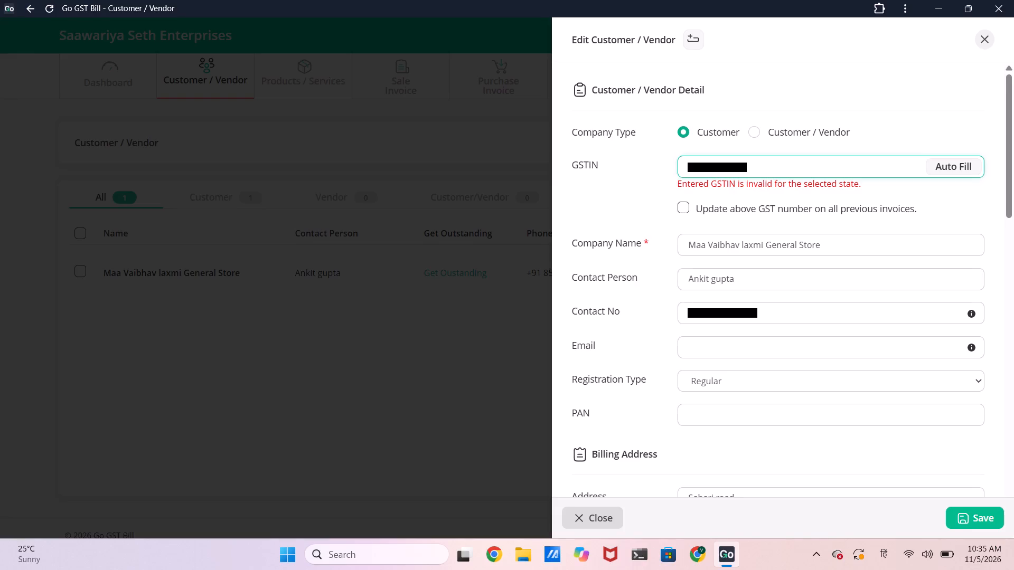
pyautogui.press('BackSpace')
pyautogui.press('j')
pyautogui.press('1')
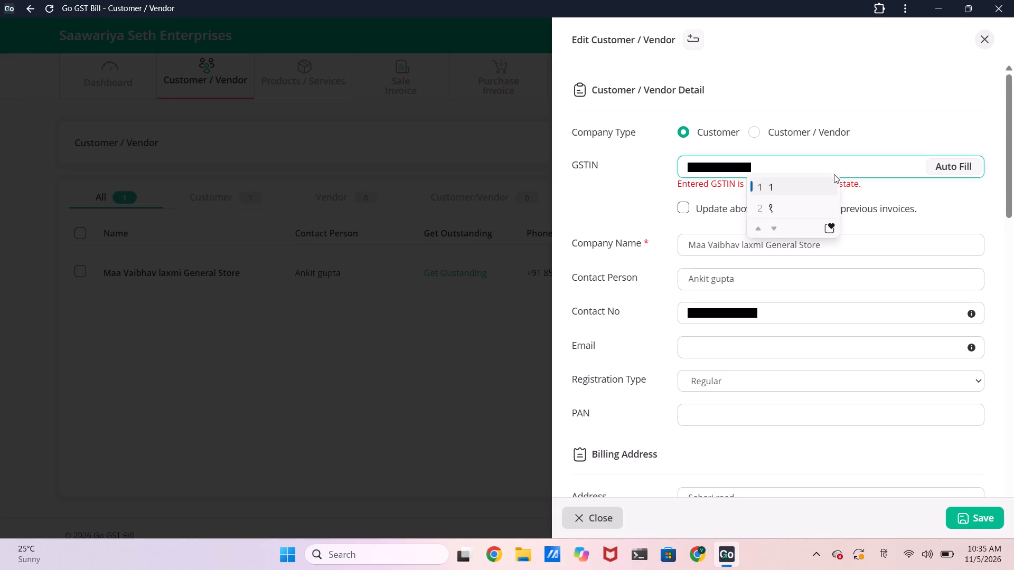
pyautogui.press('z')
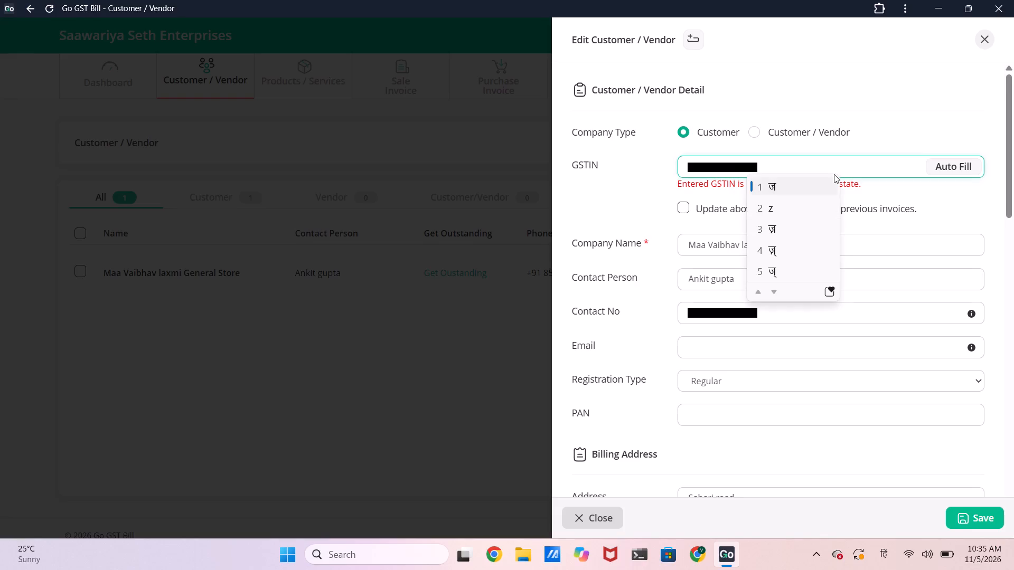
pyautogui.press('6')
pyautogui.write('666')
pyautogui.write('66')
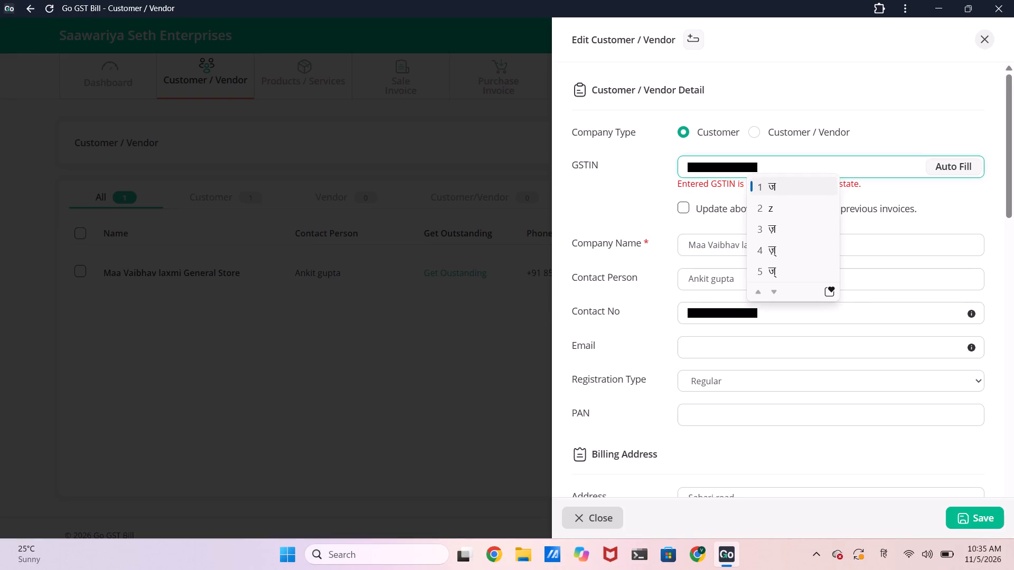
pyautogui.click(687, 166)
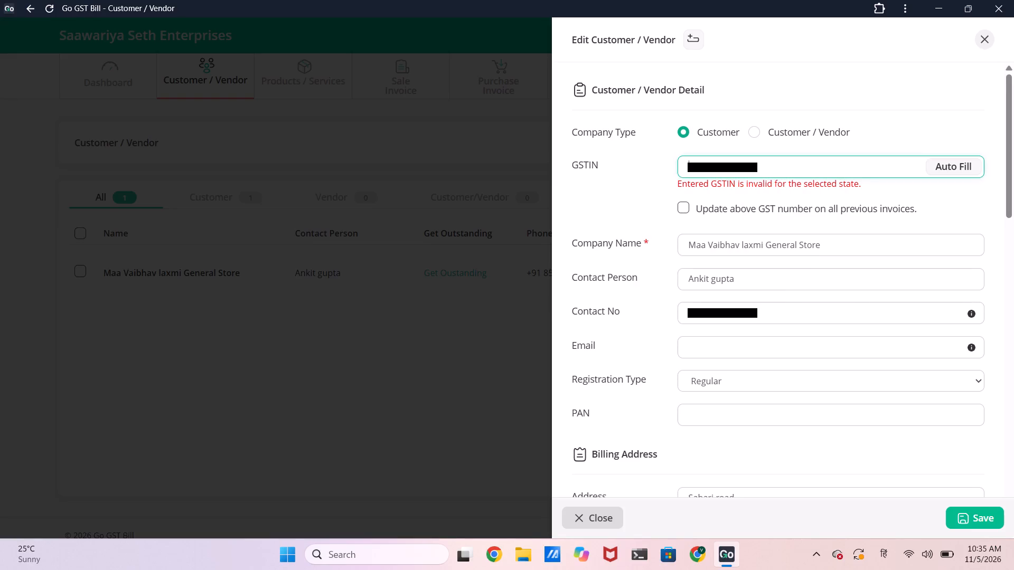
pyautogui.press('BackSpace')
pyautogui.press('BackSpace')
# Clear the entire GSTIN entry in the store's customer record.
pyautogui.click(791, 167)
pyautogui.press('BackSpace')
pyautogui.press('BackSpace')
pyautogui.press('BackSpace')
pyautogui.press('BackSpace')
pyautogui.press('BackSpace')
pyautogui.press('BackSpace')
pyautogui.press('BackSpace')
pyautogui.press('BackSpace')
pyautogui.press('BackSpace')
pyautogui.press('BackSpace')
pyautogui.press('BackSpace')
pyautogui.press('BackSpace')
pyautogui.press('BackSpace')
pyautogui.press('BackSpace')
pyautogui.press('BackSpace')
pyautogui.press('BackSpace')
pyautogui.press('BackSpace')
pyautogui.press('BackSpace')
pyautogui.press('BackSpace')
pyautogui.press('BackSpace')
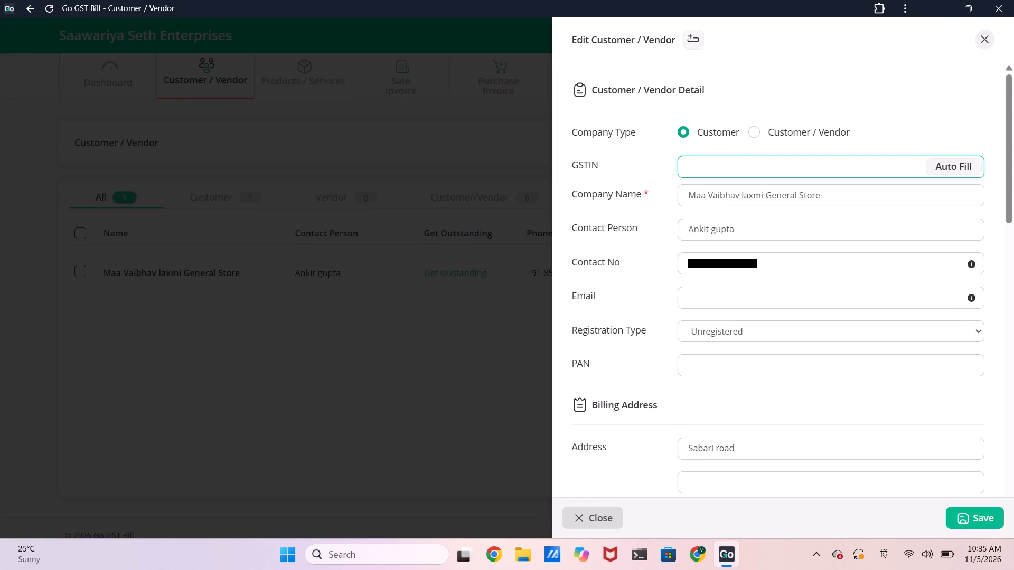
# Enter the store's GSTIN in its customer record and try to auto-fill the company details from it.
pyautogui.press('super+space')
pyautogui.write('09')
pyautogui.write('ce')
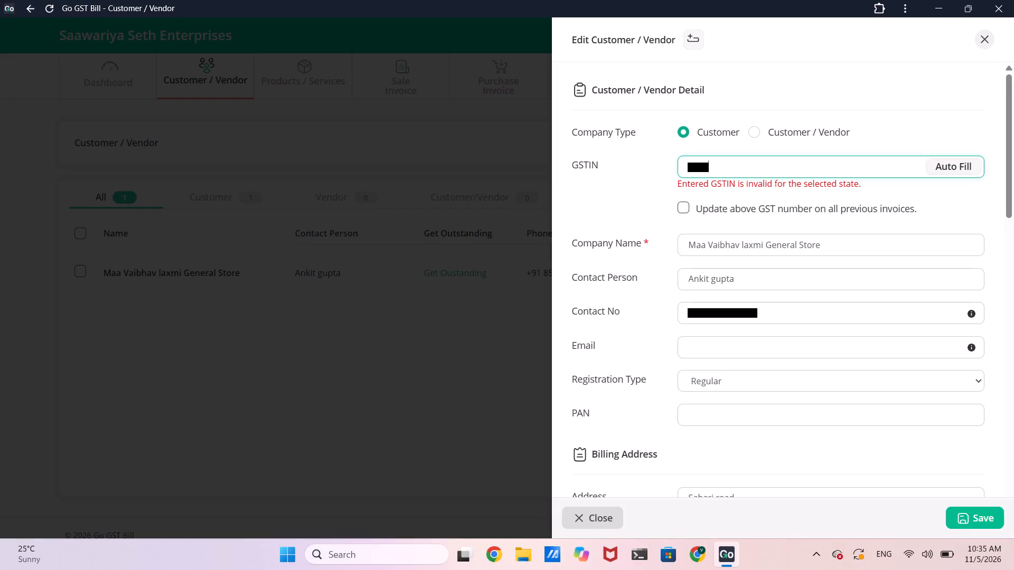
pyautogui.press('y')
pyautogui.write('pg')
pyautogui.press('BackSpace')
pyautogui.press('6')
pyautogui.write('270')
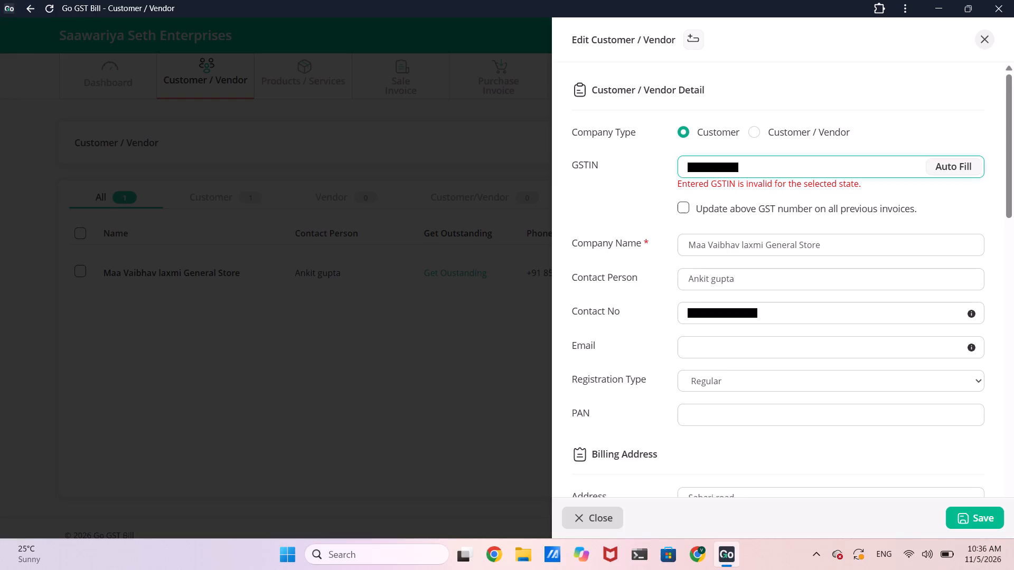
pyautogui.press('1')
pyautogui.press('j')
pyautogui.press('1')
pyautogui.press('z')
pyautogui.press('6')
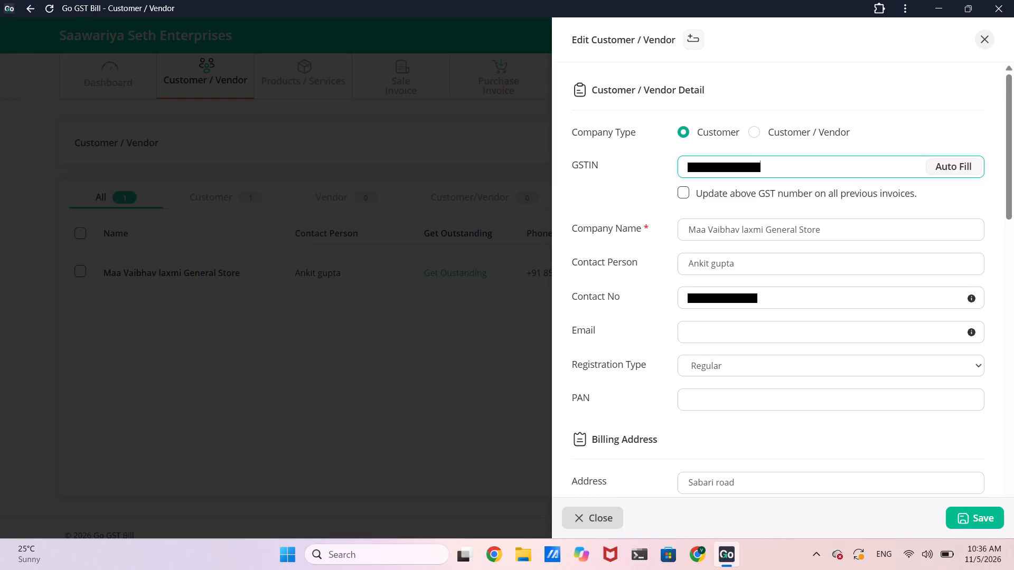
pyautogui.click(953, 172)
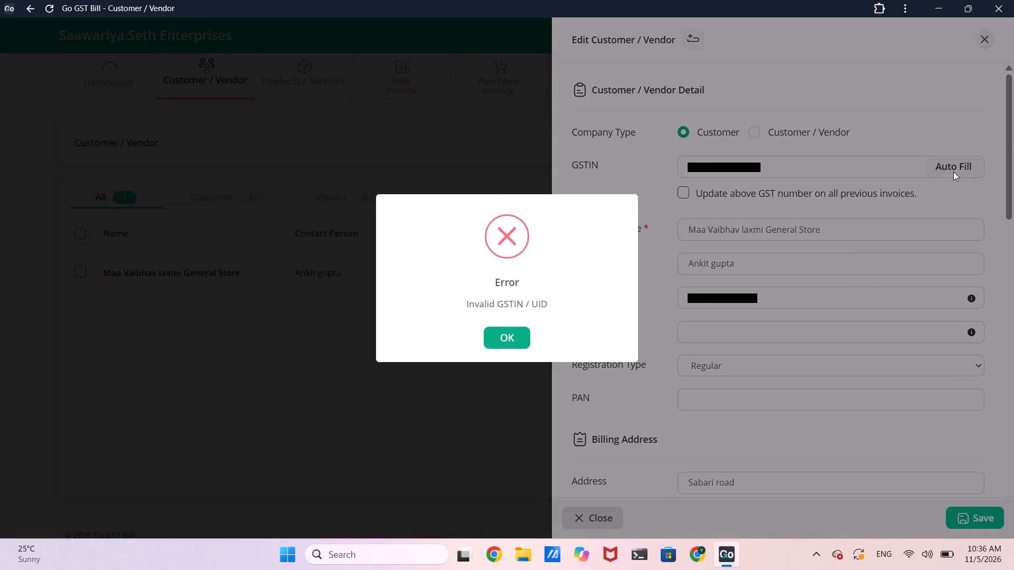
pyautogui.click(517, 336)
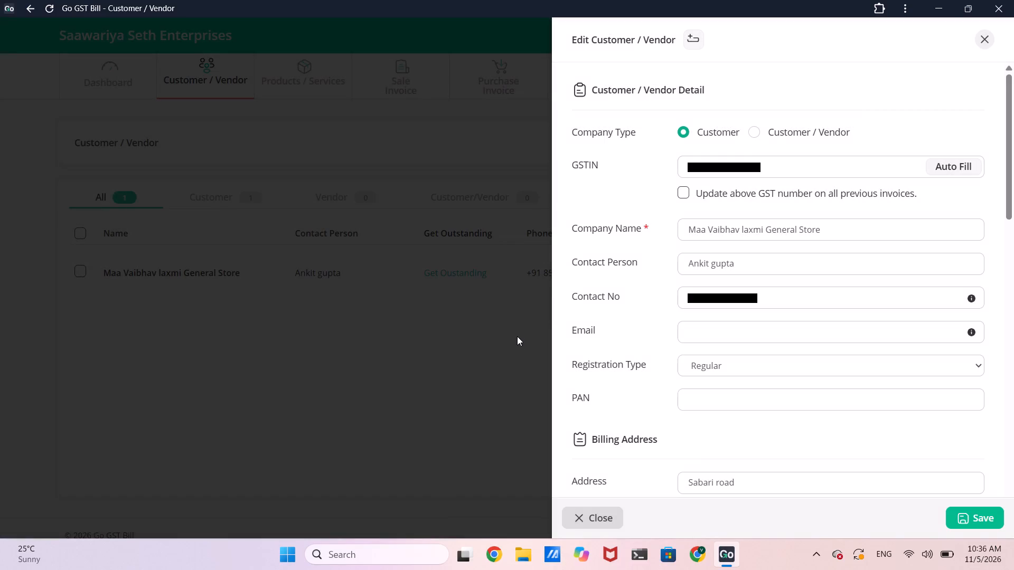
# Correct the mistyped character in the middle of the GSTIN and auto-fill the store's details.
pyautogui.click(722, 166)
pyautogui.press('BackSpace')
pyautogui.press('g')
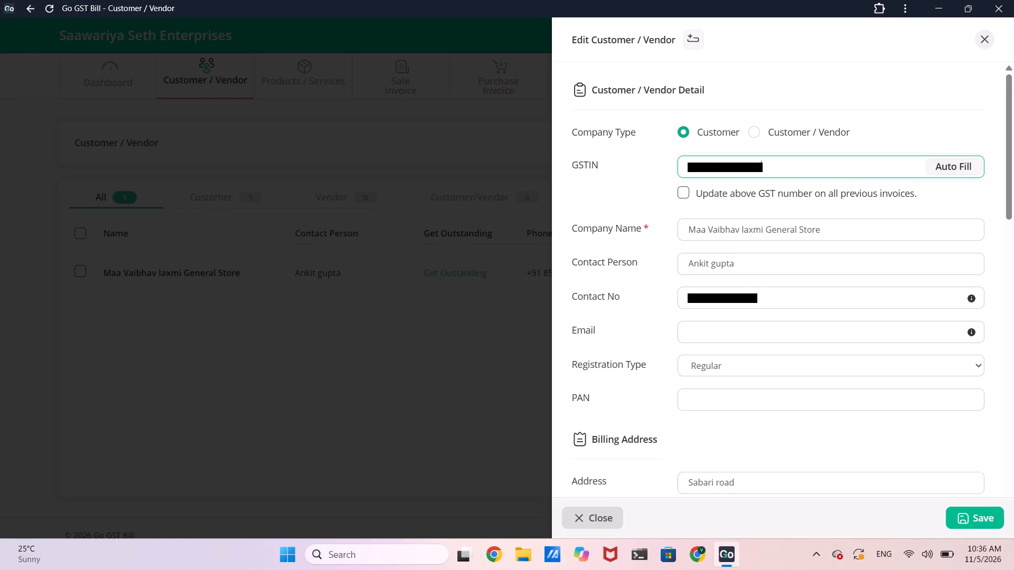
pyautogui.click(963, 165)
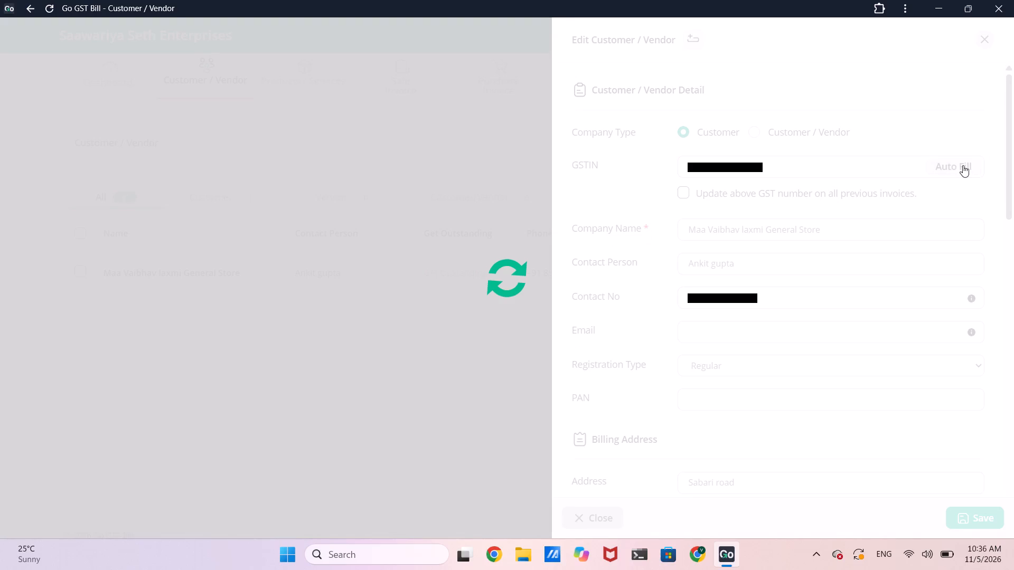
pyautogui.click(963, 165)
pyautogui.click(963, 165)
pyautogui.tripleClick(963, 165)
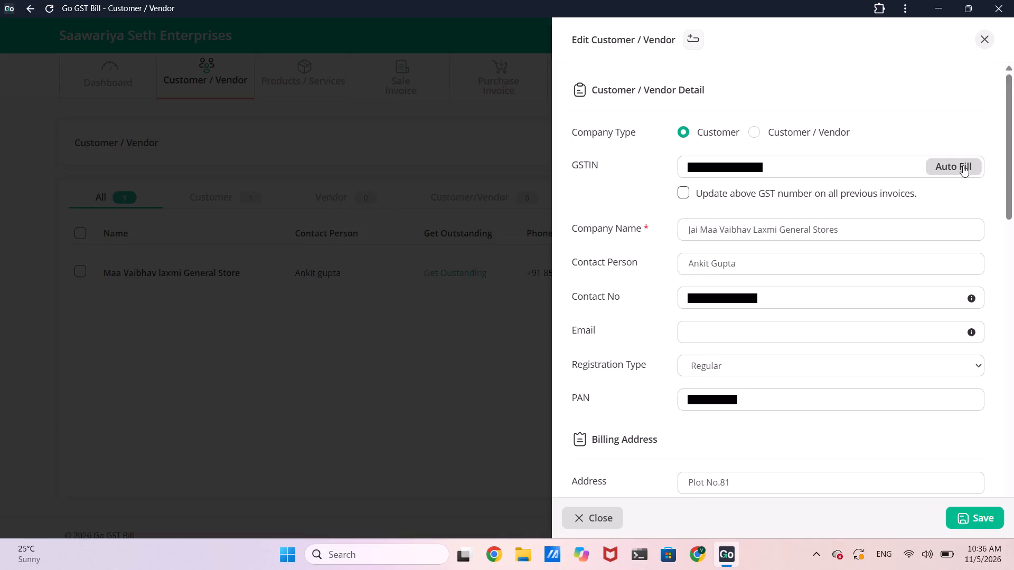
pyautogui.tripleClick(963, 165)
pyautogui.click(963, 165)
# Review the auto-filled billing address and the remaining fields of the store's customer record.
pyautogui.scroll(-3, 963, 165)
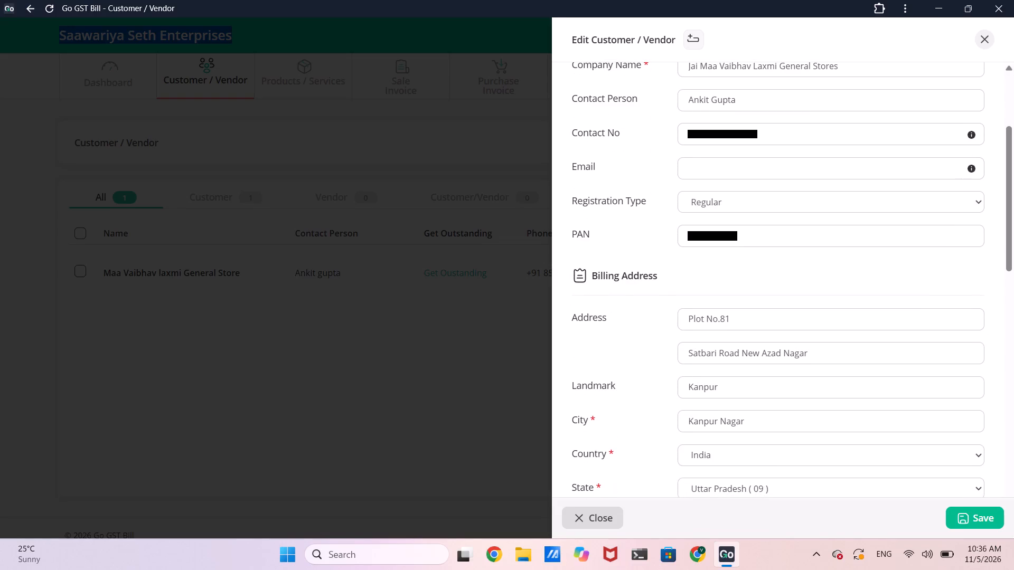
pyautogui.scroll(-3, 963, 165)
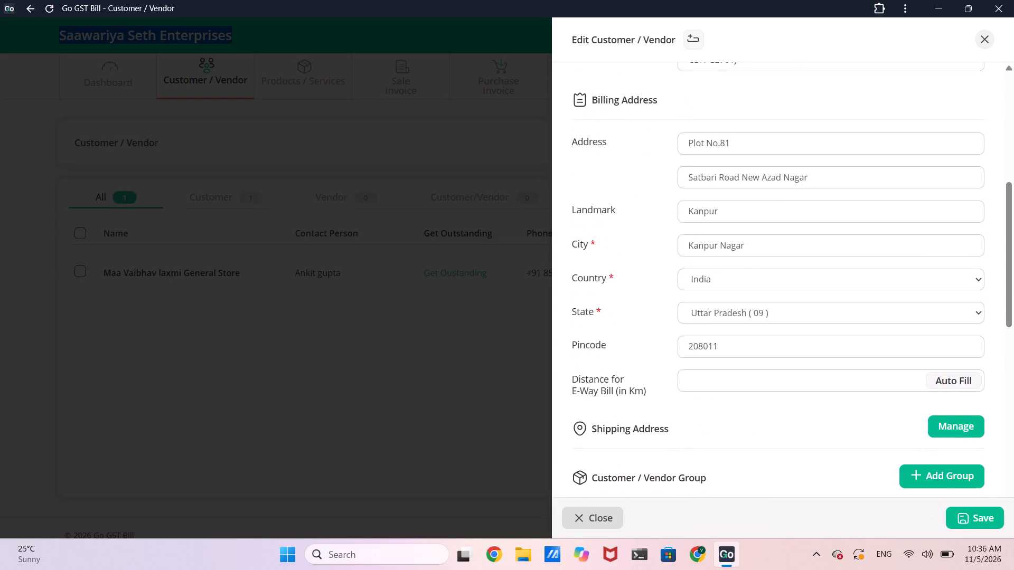
pyautogui.scroll(-6, 963, 165)
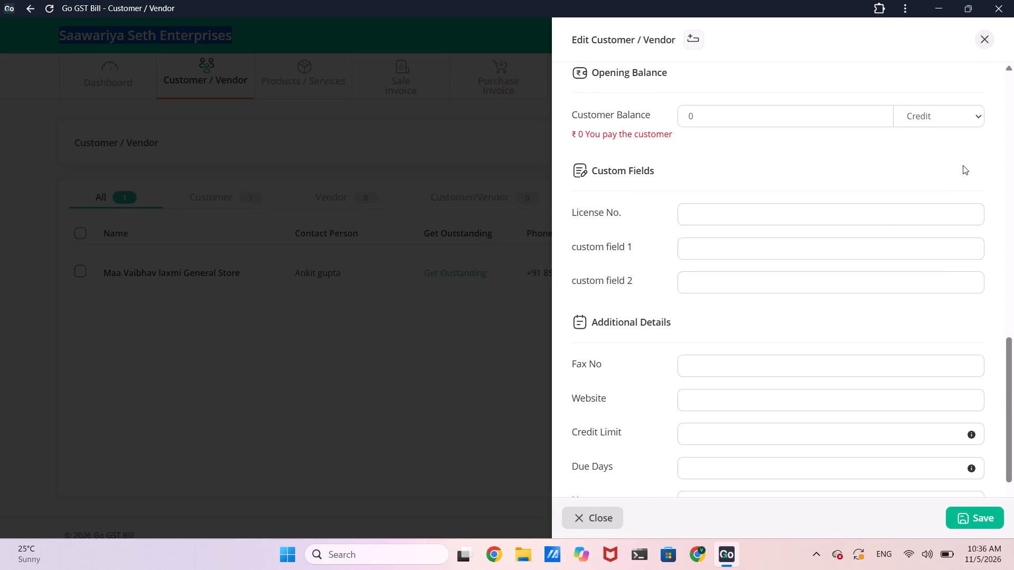
pyautogui.scroll(-3, 963, 165)
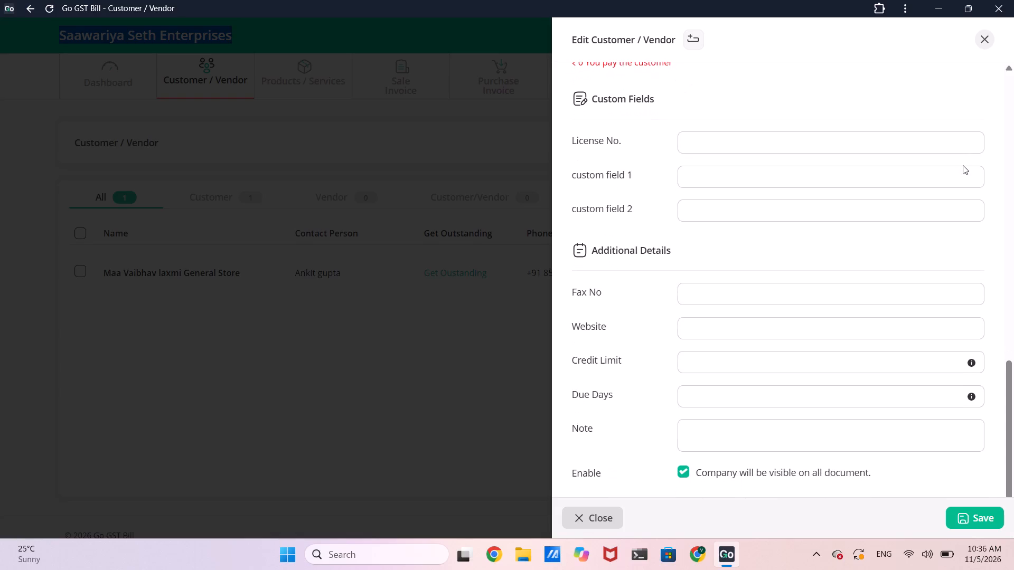
pyautogui.scroll(-1, 963, 165)
pyautogui.scroll(9, 963, 165)
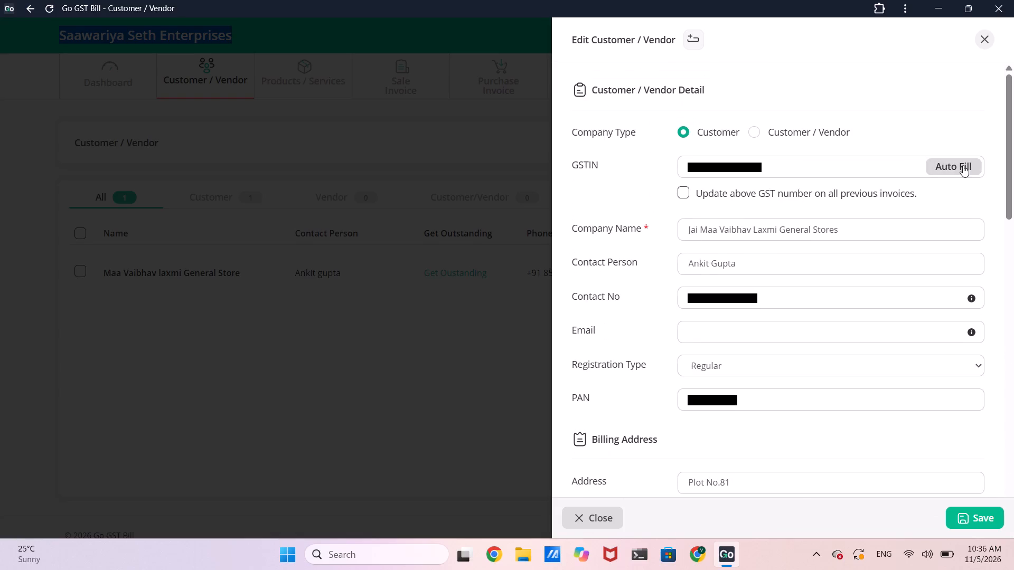
pyautogui.scroll(2, 963, 165)
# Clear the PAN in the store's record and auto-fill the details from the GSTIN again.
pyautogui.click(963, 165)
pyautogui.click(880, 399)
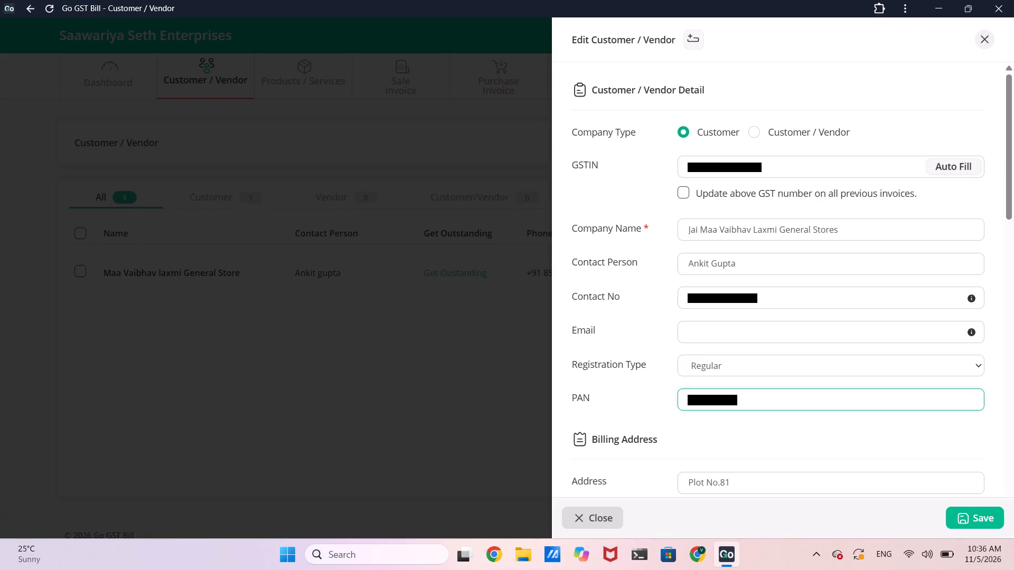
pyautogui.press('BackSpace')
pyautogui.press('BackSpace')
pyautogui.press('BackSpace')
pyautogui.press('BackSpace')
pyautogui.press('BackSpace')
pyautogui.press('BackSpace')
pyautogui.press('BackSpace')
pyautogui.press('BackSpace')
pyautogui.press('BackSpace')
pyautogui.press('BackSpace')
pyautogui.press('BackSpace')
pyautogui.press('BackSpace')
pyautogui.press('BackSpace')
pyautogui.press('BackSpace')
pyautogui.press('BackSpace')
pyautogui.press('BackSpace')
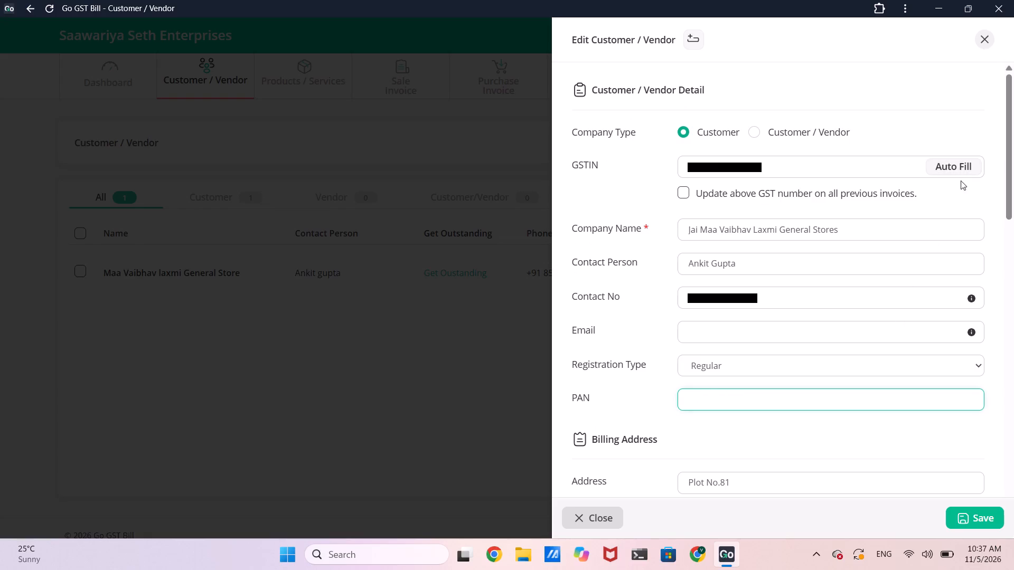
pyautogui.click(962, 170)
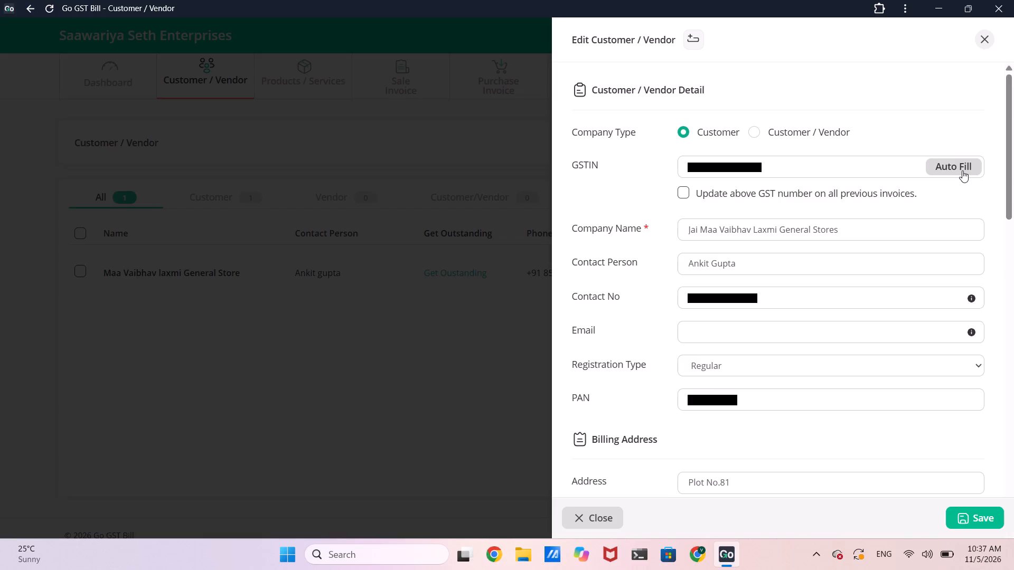
# Save the updated customer record and decline storing its address in the Google account.
pyautogui.click(983, 518)
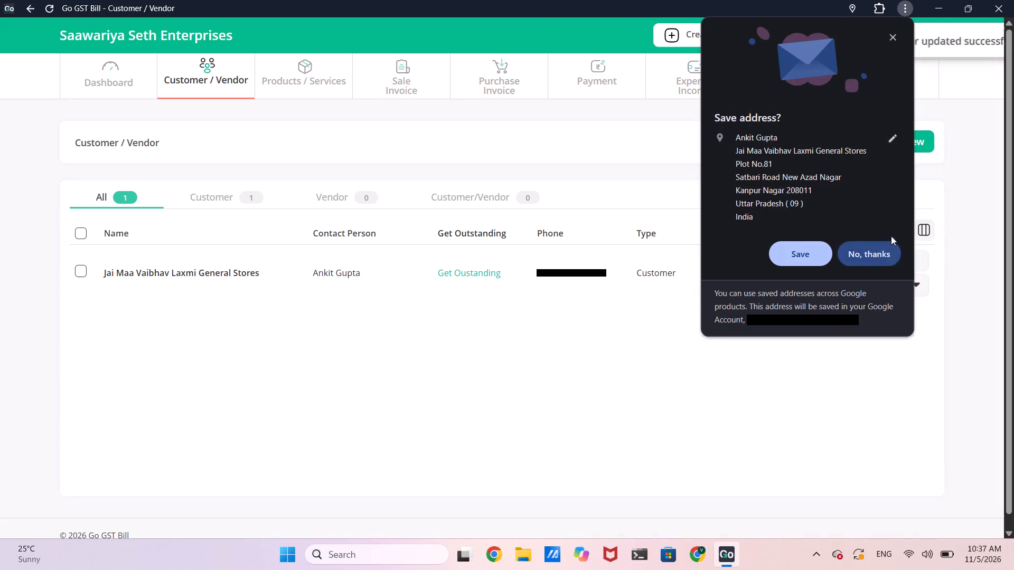
pyautogui.click(873, 252)
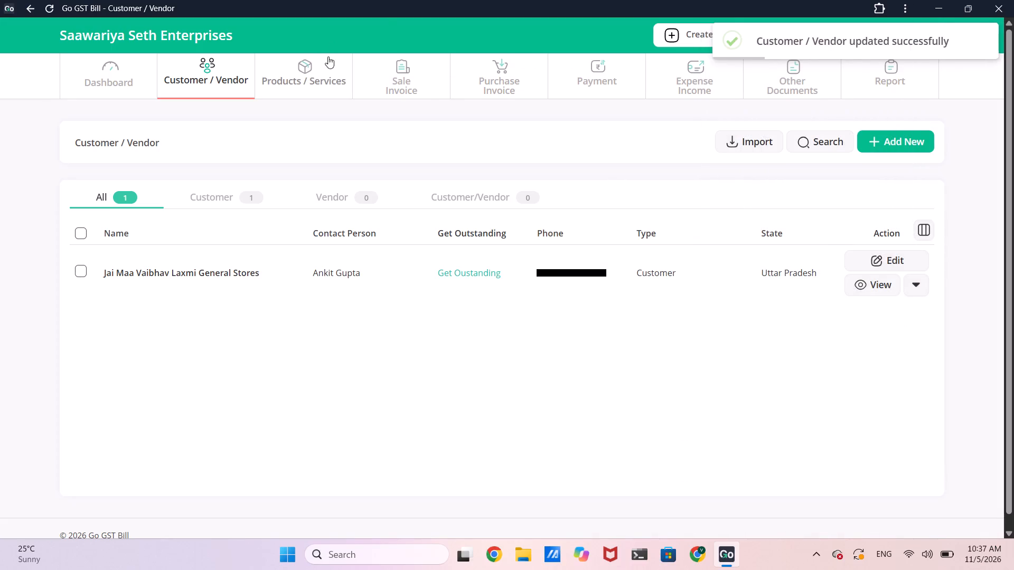
# Start a new sale invoice and choose Jai Maa Vaibhav Laxmi General Stores as the customer.
pyautogui.click(424, 88)
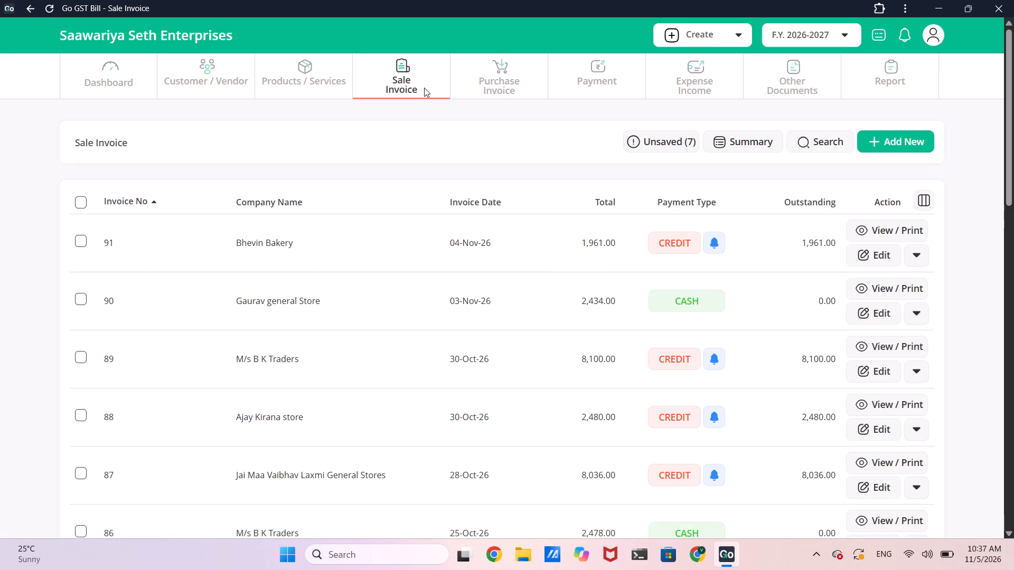
pyautogui.click(888, 140)
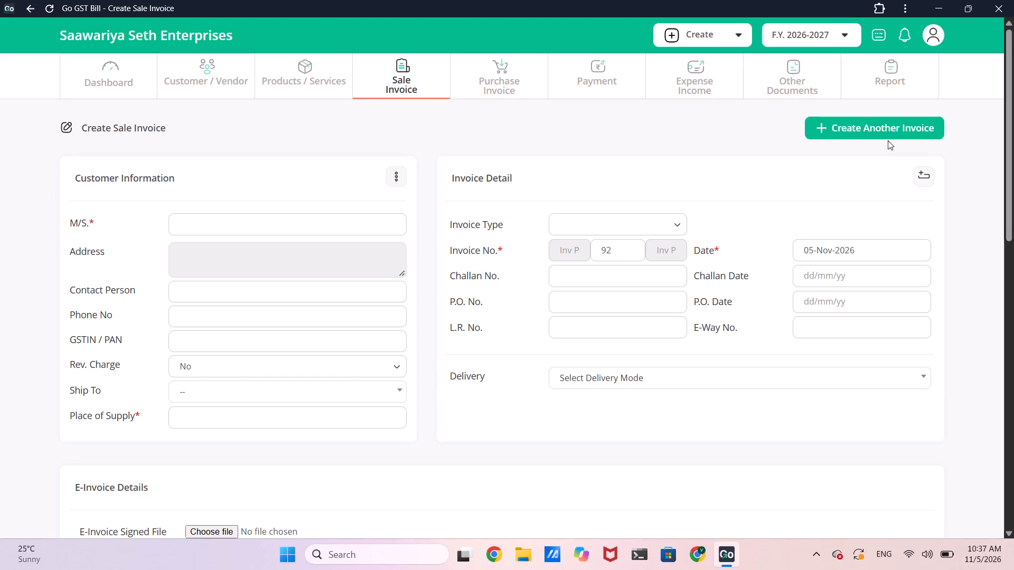
pyautogui.click(292, 227)
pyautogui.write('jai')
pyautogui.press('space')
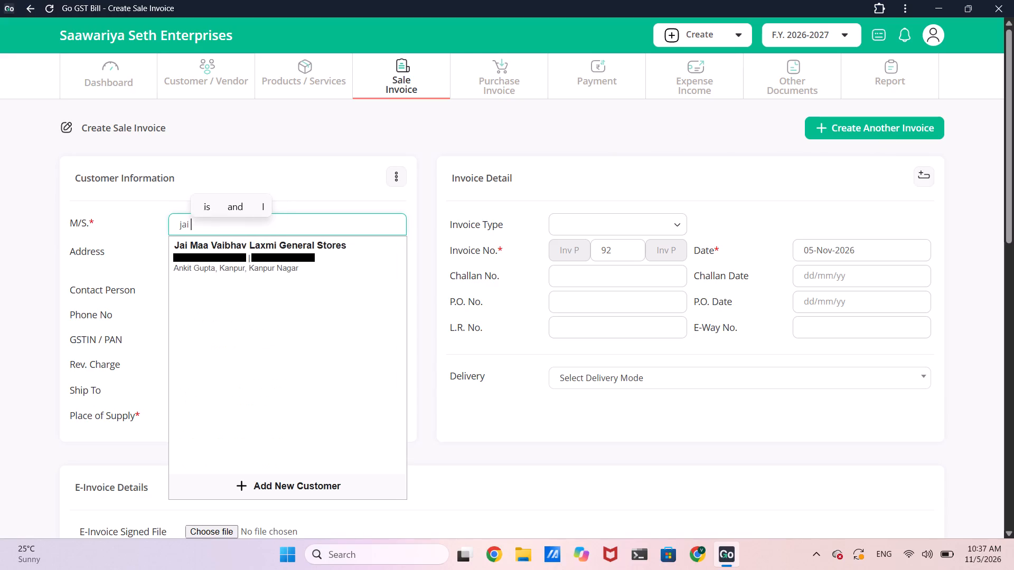
pyautogui.click(273, 235)
pyautogui.click(251, 260)
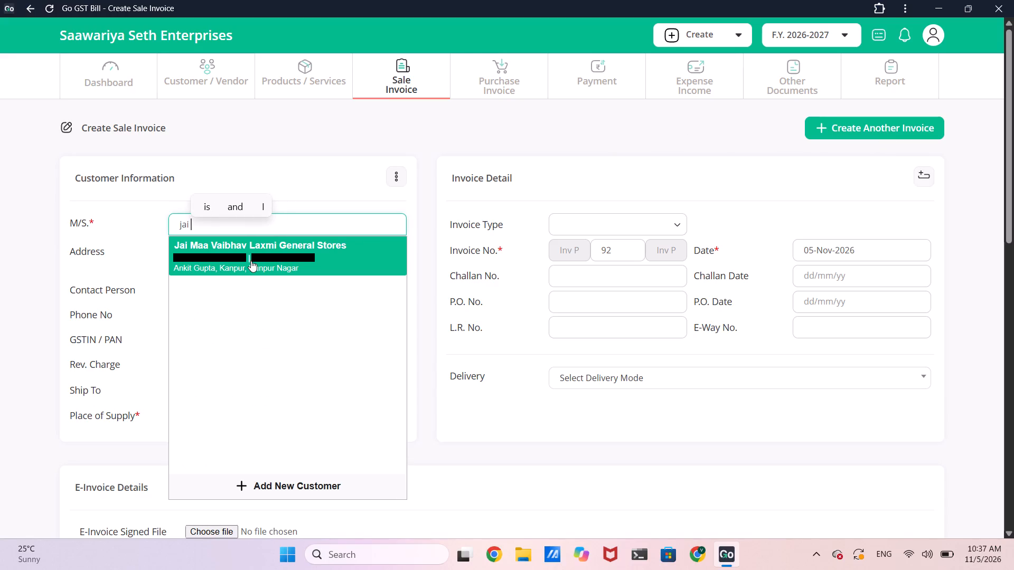
# Switch the input language to Hindi and add हल्दी 200g as the first product item of the invoice.
pyautogui.scroll(-5, 251, 260)
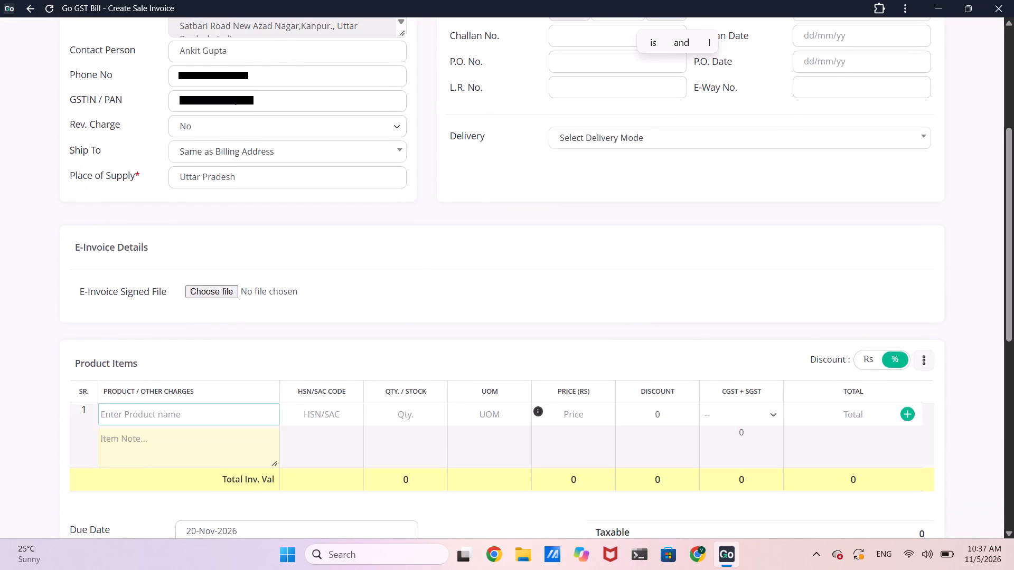
pyautogui.click(159, 408)
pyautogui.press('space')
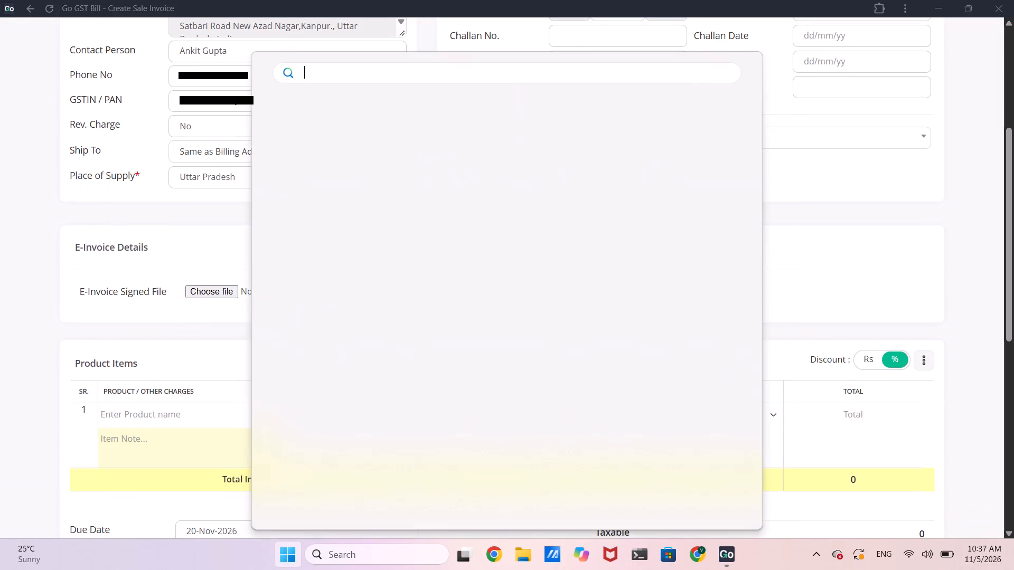
pyautogui.click(159, 408)
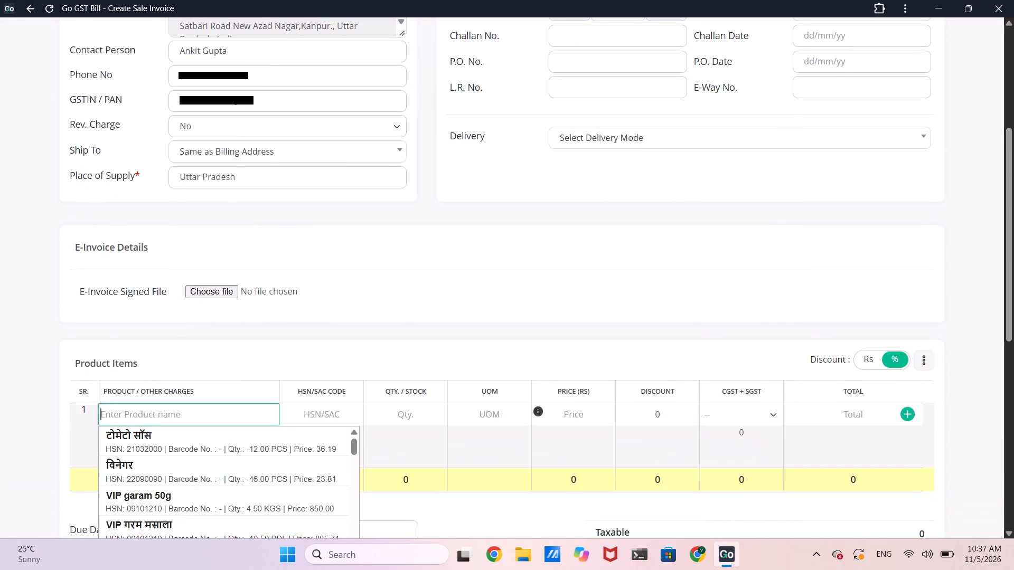
pyautogui.hotkey('alt', 'space')
pyautogui.press('BackSpace')
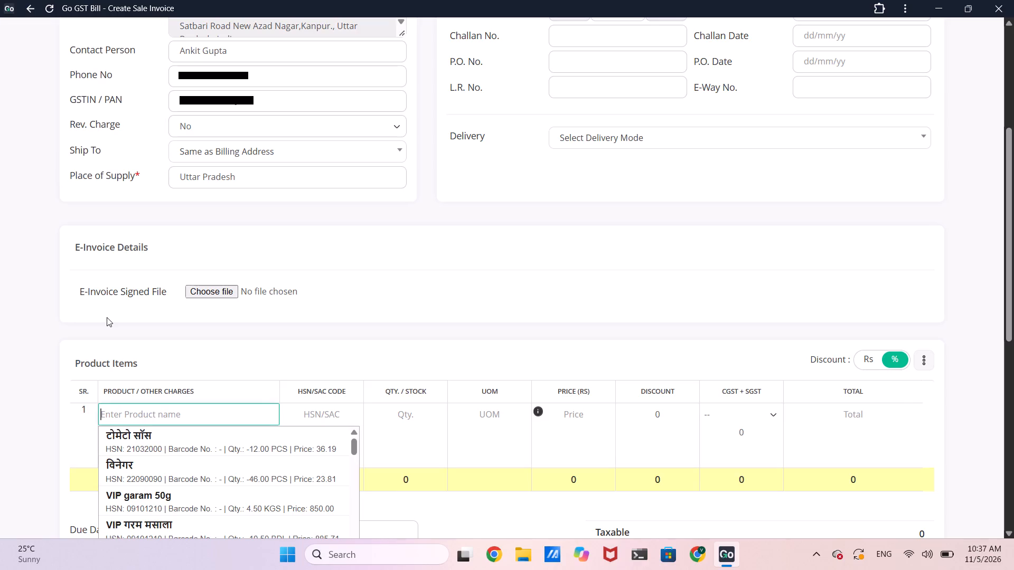
pyautogui.hotkey('alt', 'F4')
pyautogui.press('super+space')
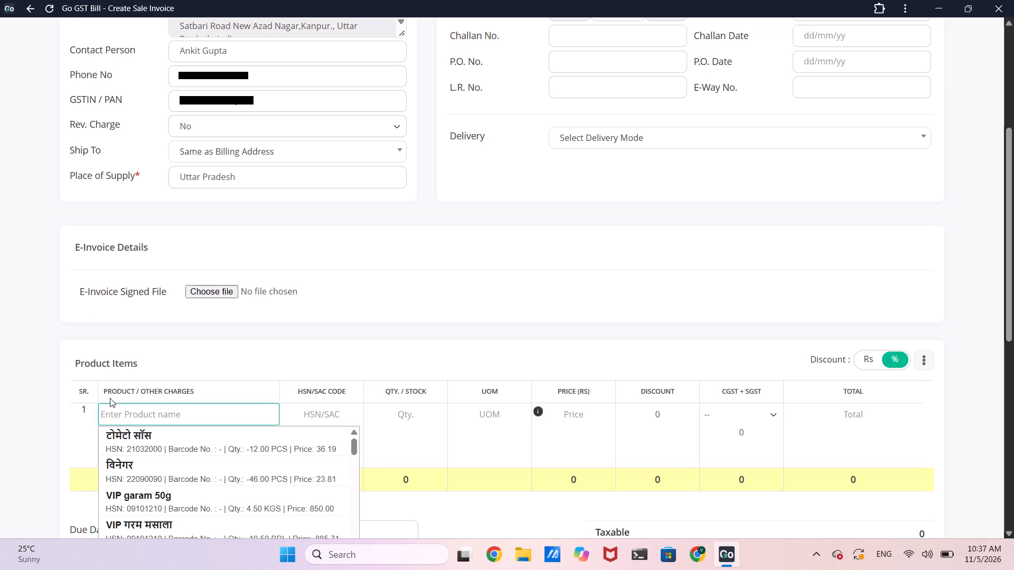
pyautogui.click(112, 405)
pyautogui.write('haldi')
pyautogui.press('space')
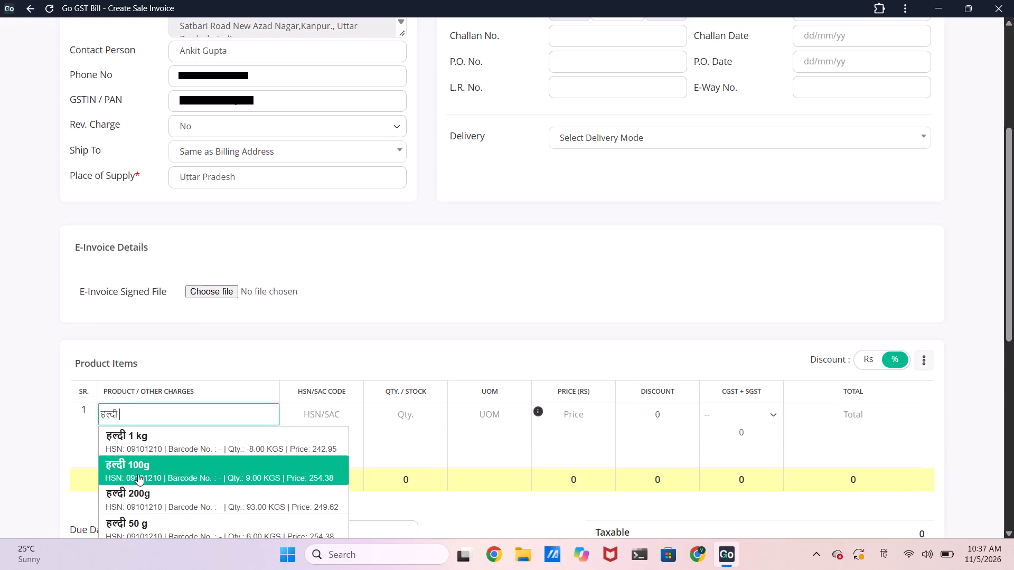
pyautogui.click(142, 494)
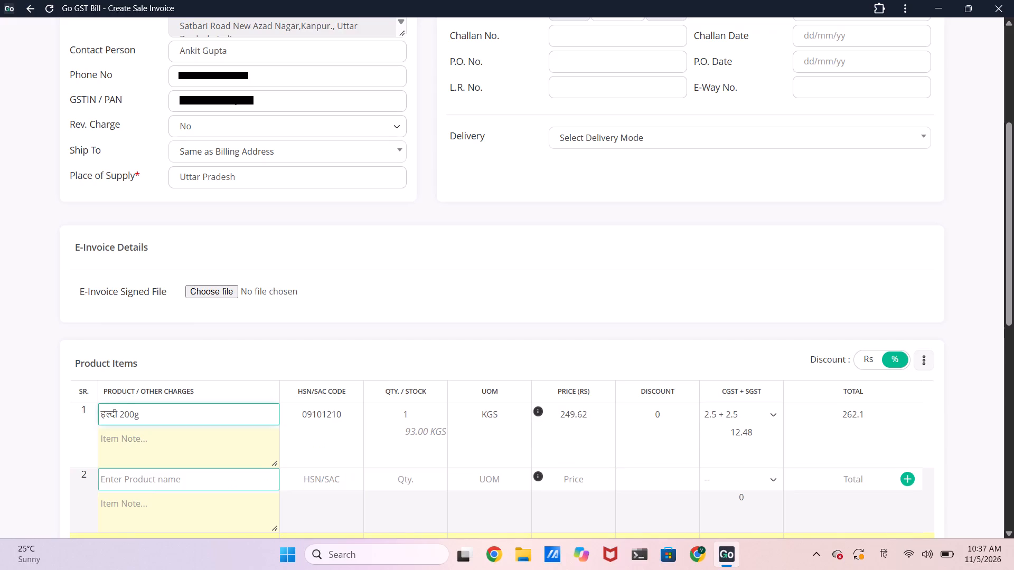
# Search the products for धनिया and add धनिया पाउडर 200 ग्राम as the second product item.
pyautogui.click(157, 476)
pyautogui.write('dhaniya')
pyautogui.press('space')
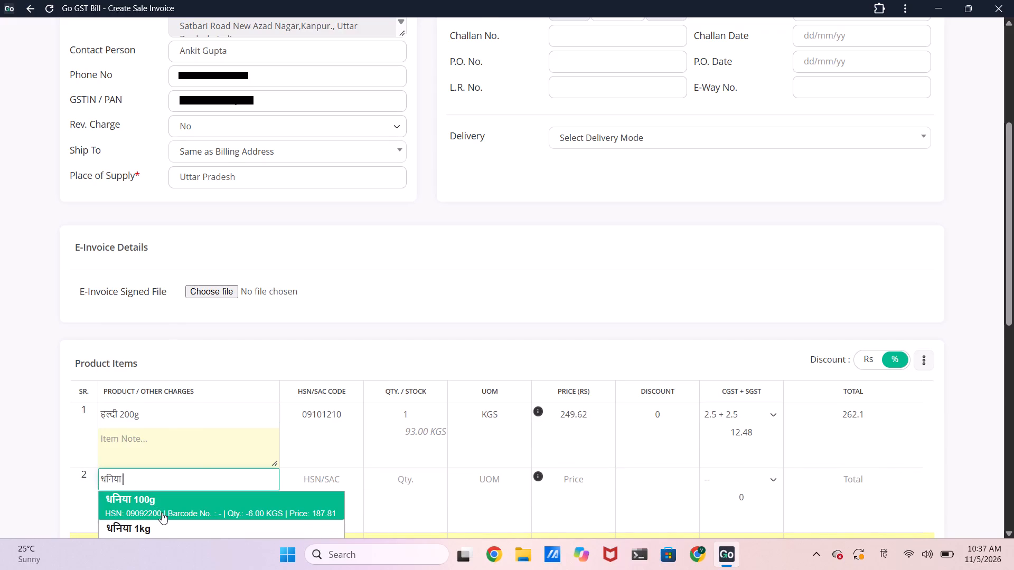
pyautogui.scroll(-4, 162, 512)
pyautogui.click(181, 495)
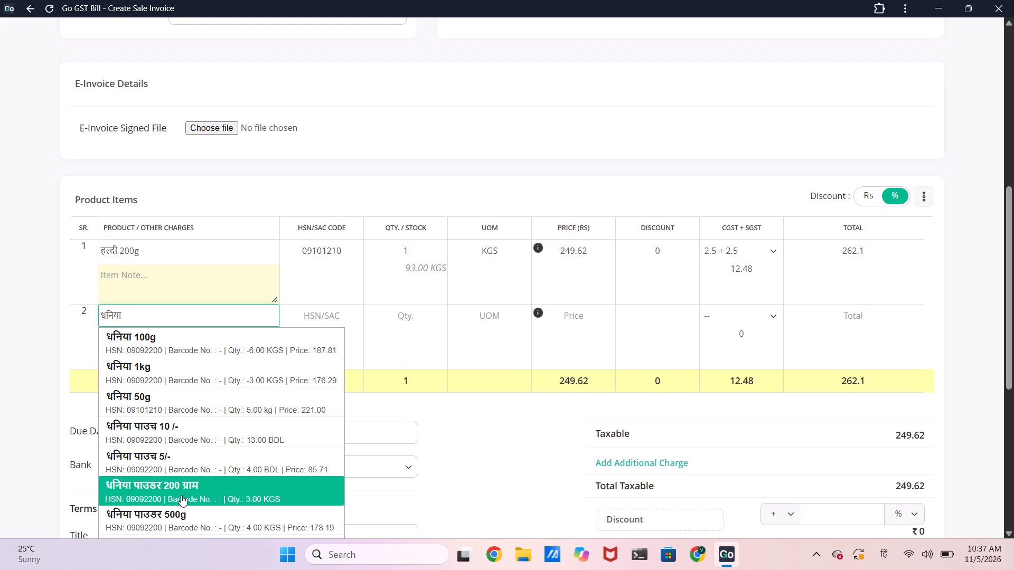
# Search the products for मिर्च and add मिर्चा पाउडर 200 ग्राम as the third product item.
pyautogui.click(191, 381)
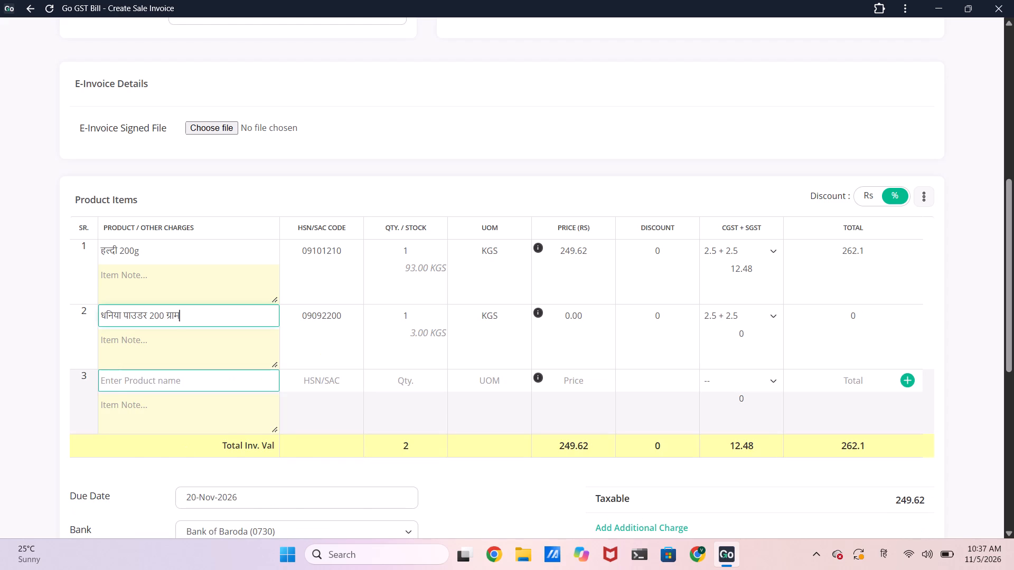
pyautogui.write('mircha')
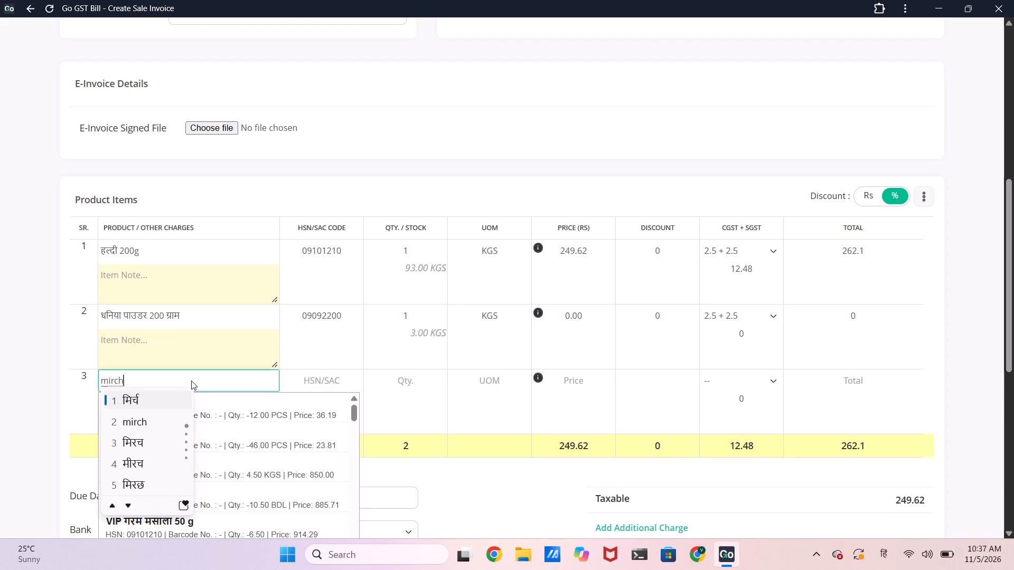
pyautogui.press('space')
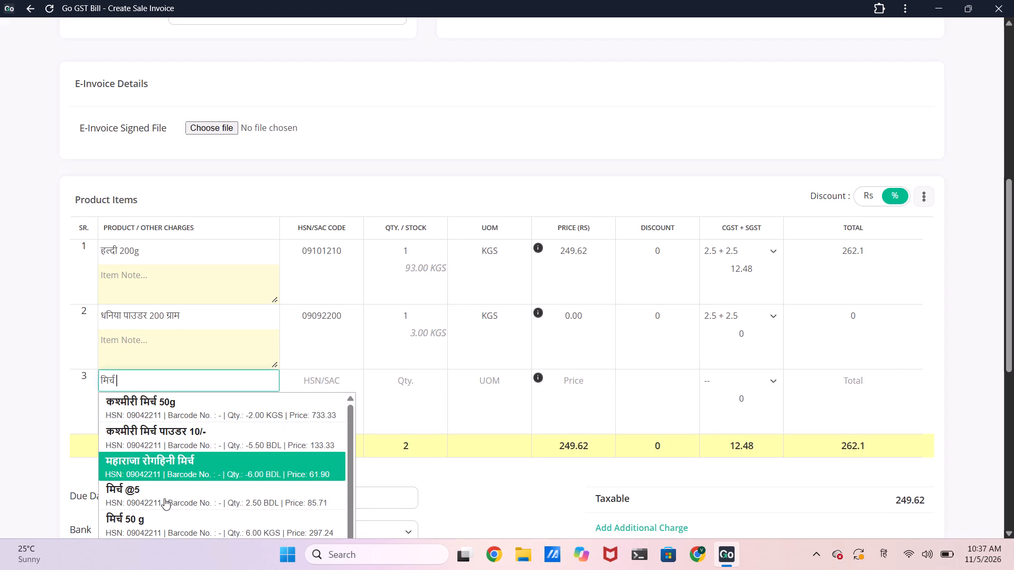
pyautogui.scroll(-5, 164, 498)
pyautogui.scroll(-1, 233, 442)
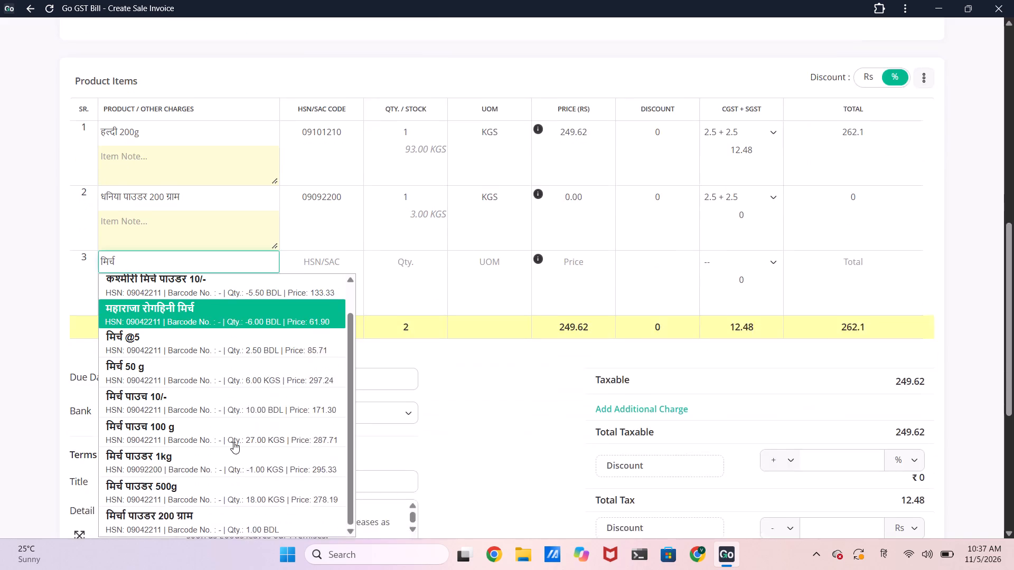
pyautogui.scroll(-1, 233, 442)
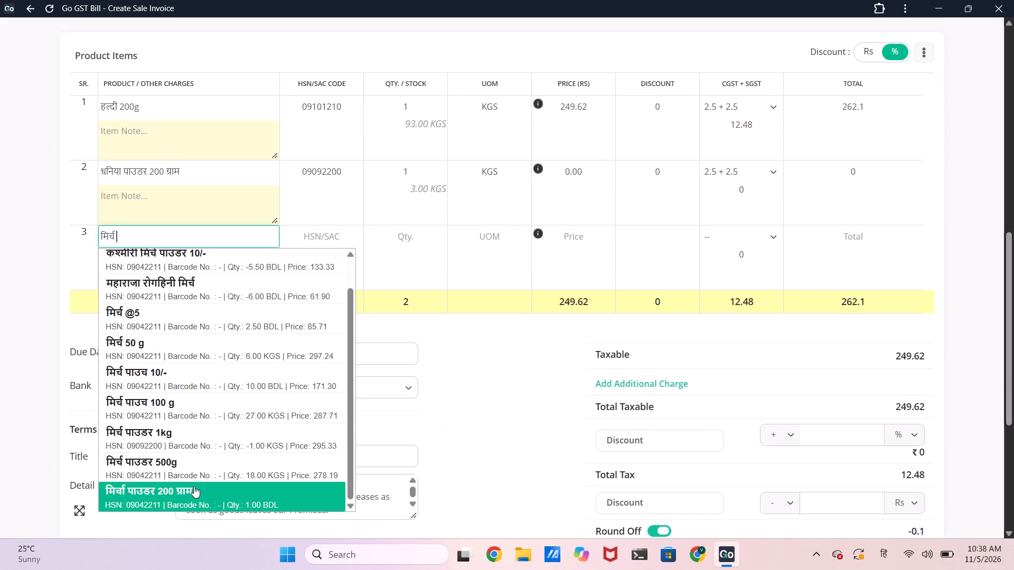
pyautogui.click(194, 486)
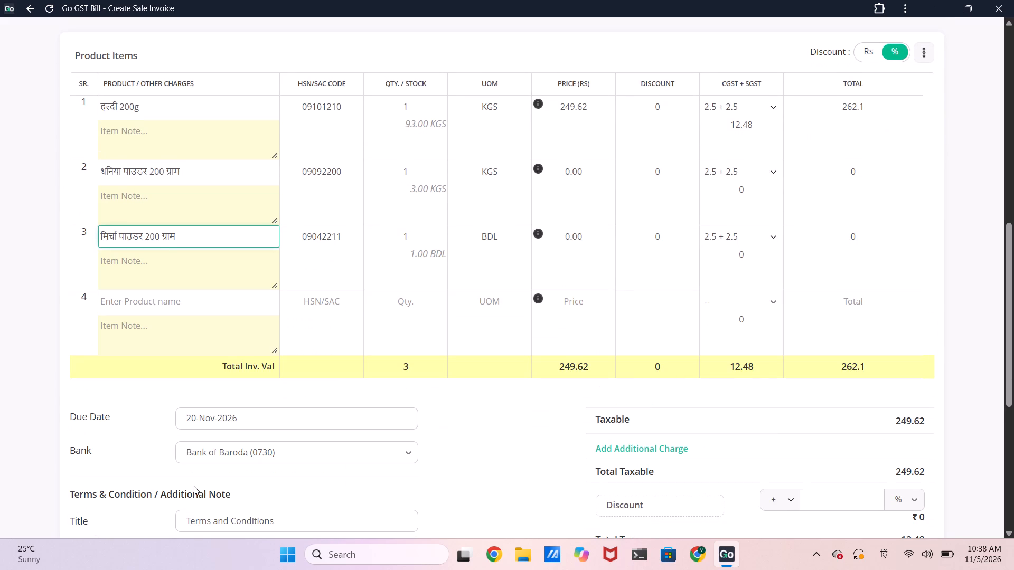
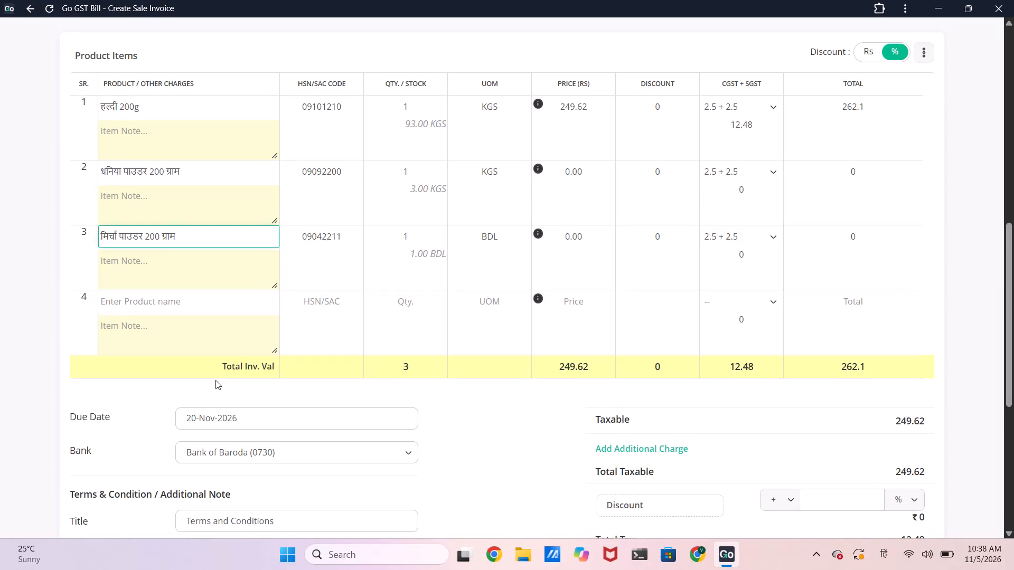
# Search the products for हल and add हल्दी पॉउच 10 /- as the fourth product item.
pyautogui.click(246, 307)
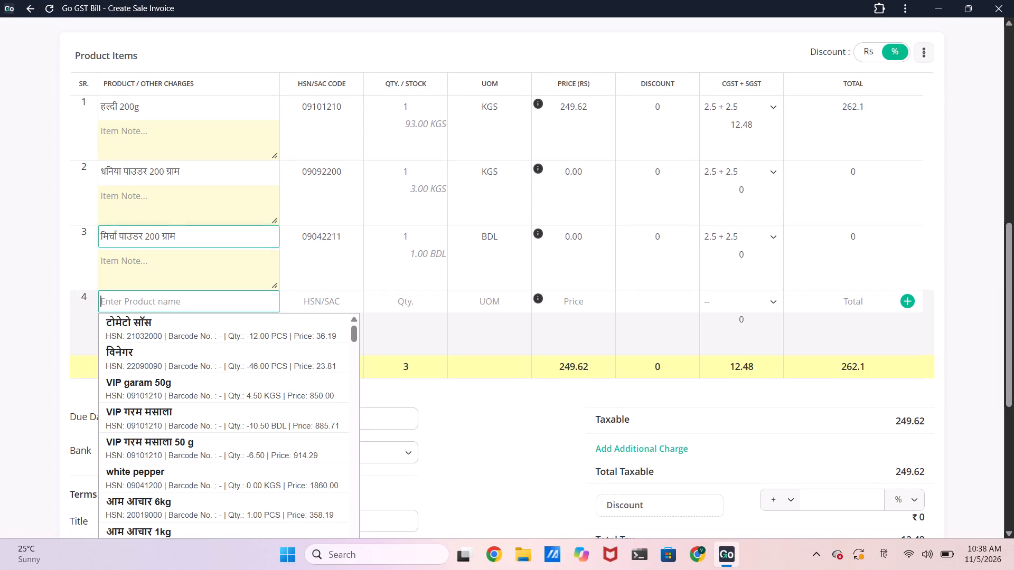
pyautogui.write('hal')
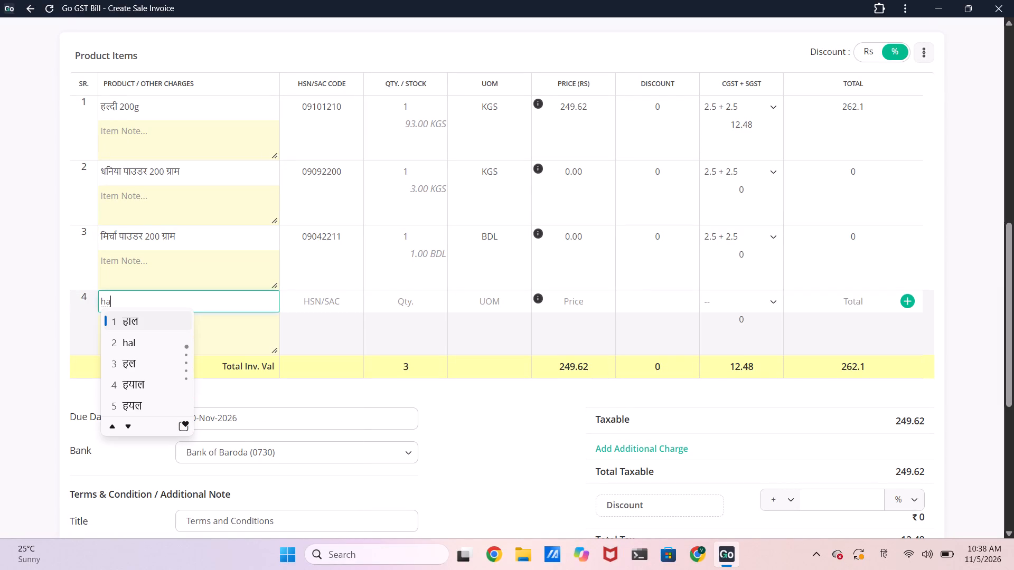
pyautogui.write('dui')
pyautogui.press('space')
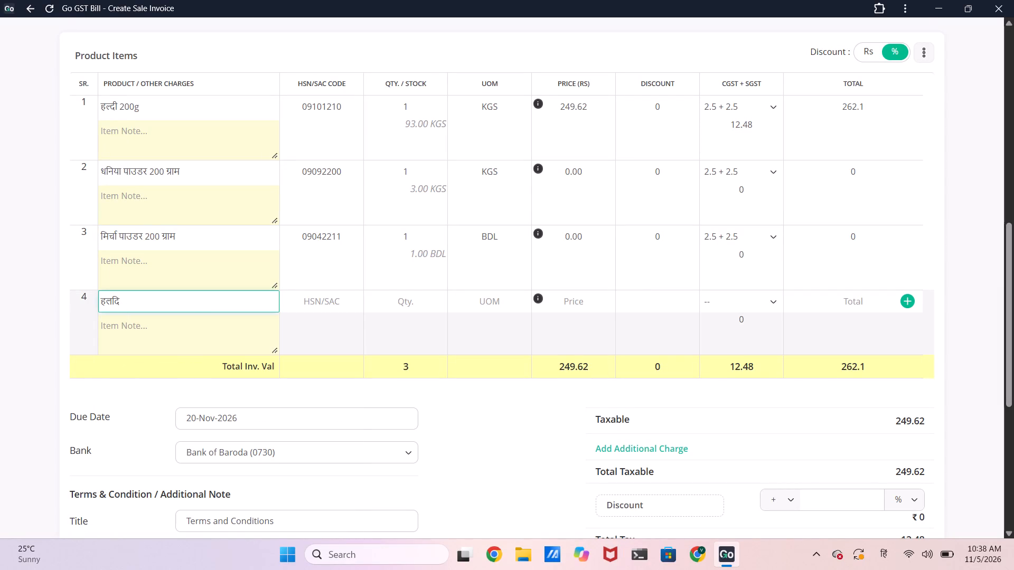
pyautogui.press('=')
pyautogui.press('BackSpace')
pyautogui.press('BackSpace')
pyautogui.press('BackSpace')
pyautogui.press('BackSpace')
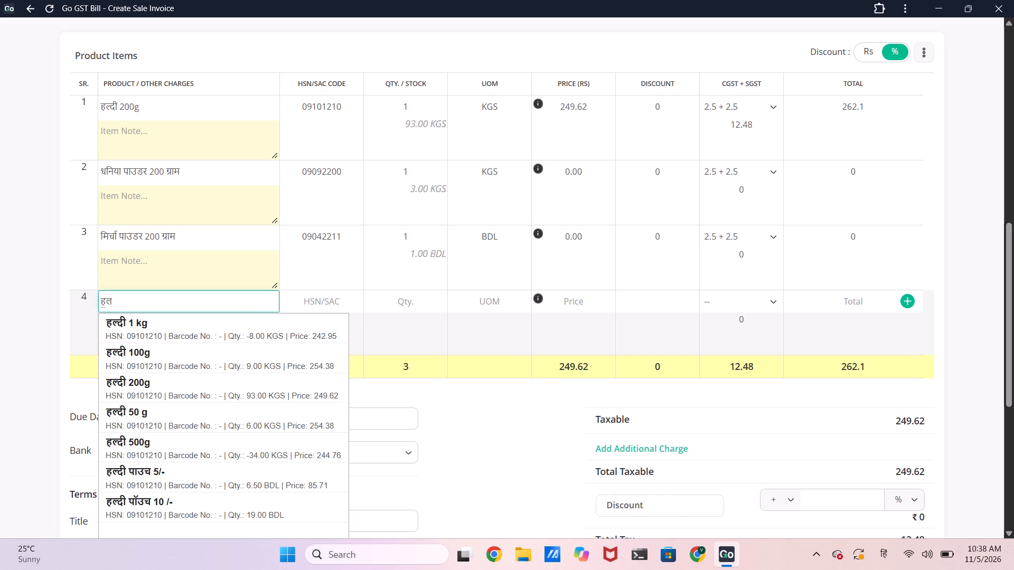
pyautogui.click(162, 510)
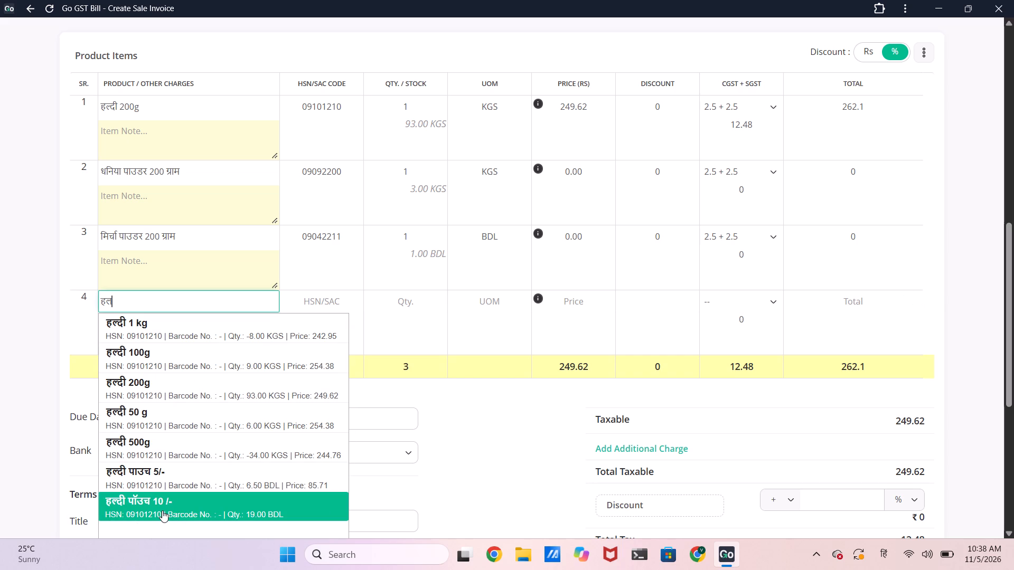
# Search the products for धनिया and add धनिया पाउच 10 /- as the fifth product item.
pyautogui.click(151, 368)
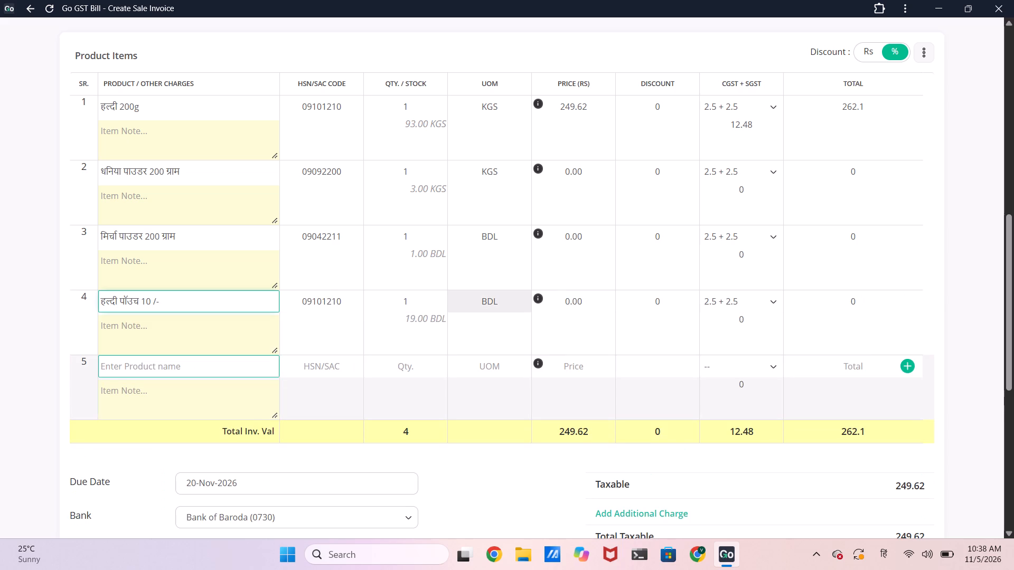
pyautogui.write('dhaniya')
pyautogui.press('space')
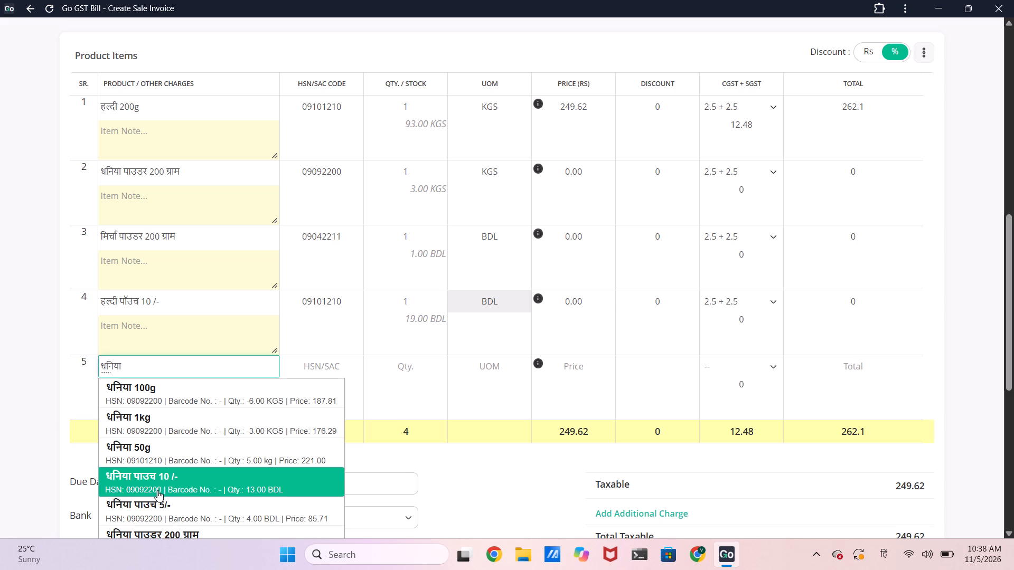
pyautogui.click(189, 478)
# Search the products for मिर्च and add मिर्च पाउच 10/- as the sixth product item.
pyautogui.click(189, 434)
pyautogui.write('mircha')
pyautogui.press('space')
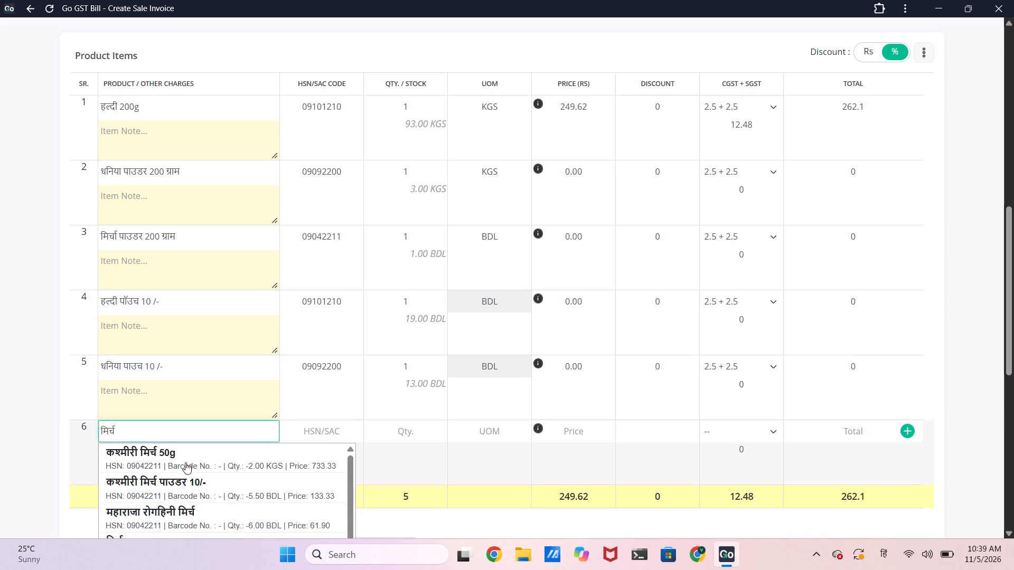
pyautogui.scroll(-3, 186, 509)
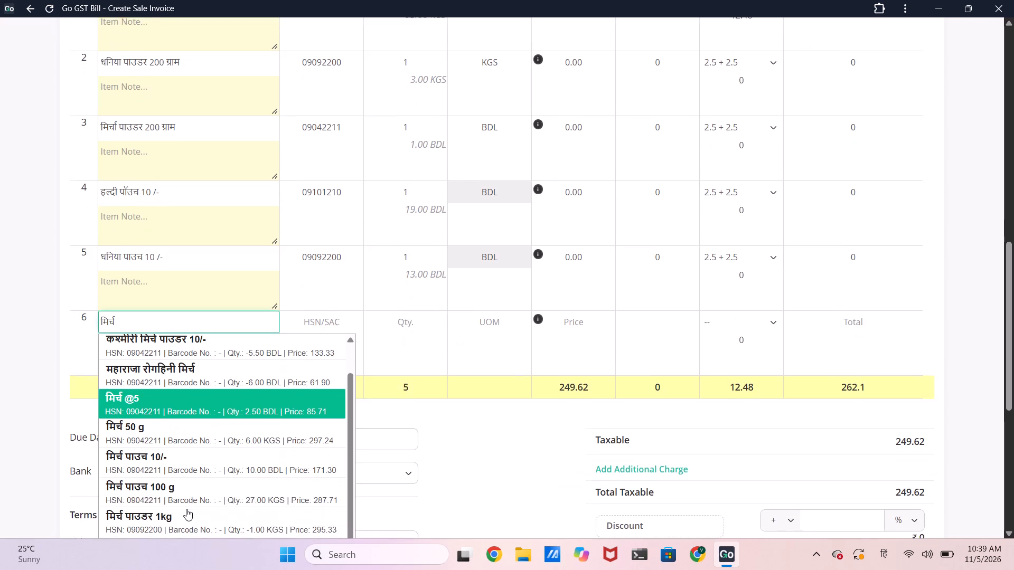
pyautogui.scroll(-1, 186, 509)
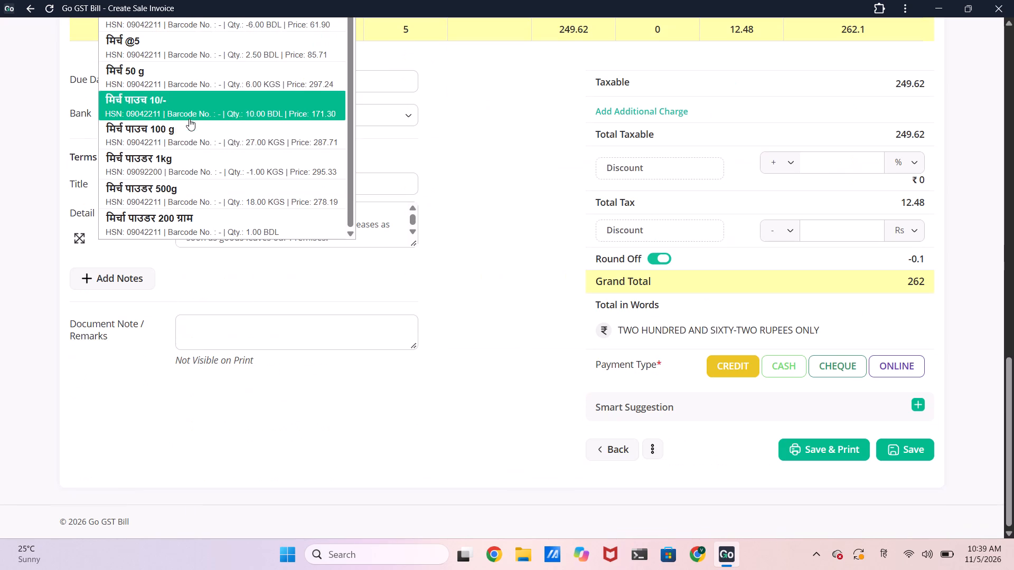
pyautogui.moveTo(189, 119); pyautogui.dragTo(195, 111)
pyautogui.click(195, 111)
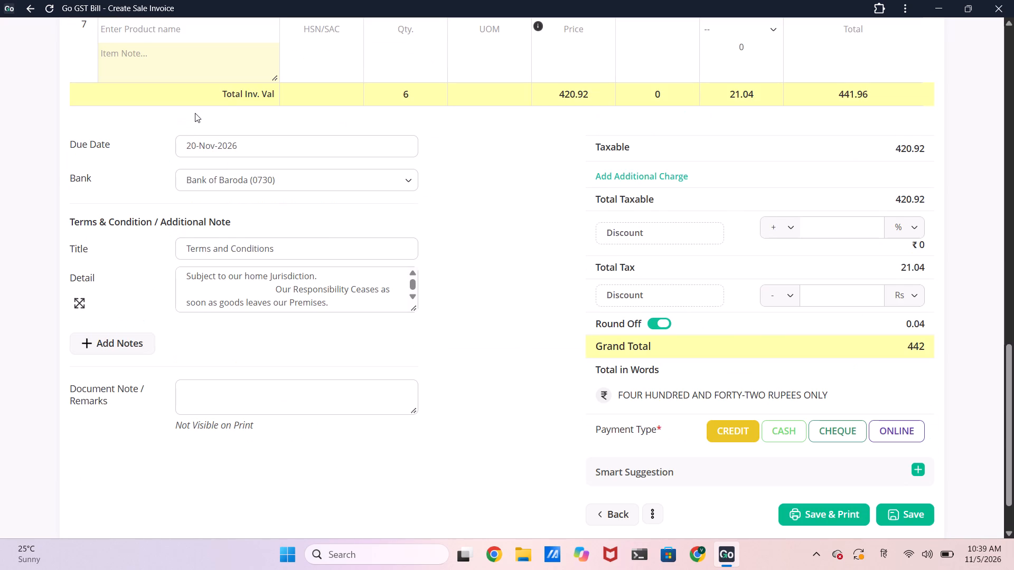
# Search the products for मीट and add मीट मसाला 10/- as the seventh product item.
pyautogui.scroll(3, 185, 175)
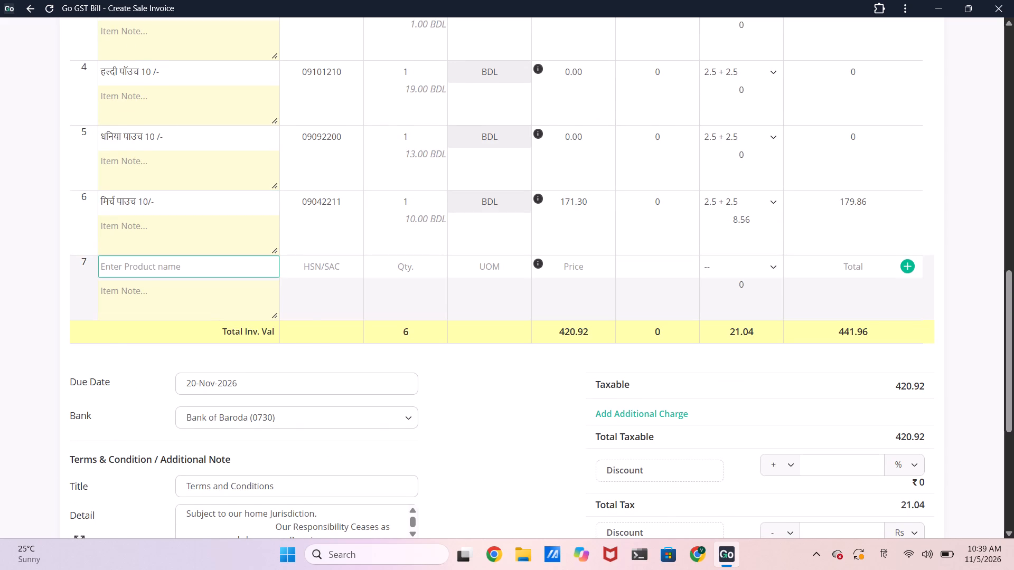
pyautogui.click(161, 259)
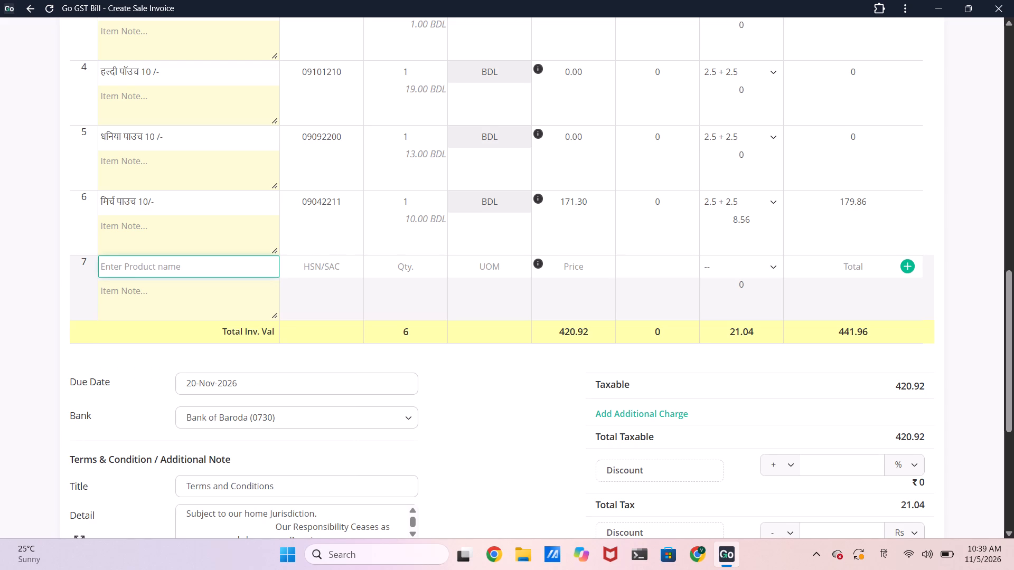
pyautogui.click(161, 259)
pyautogui.write('meaty')
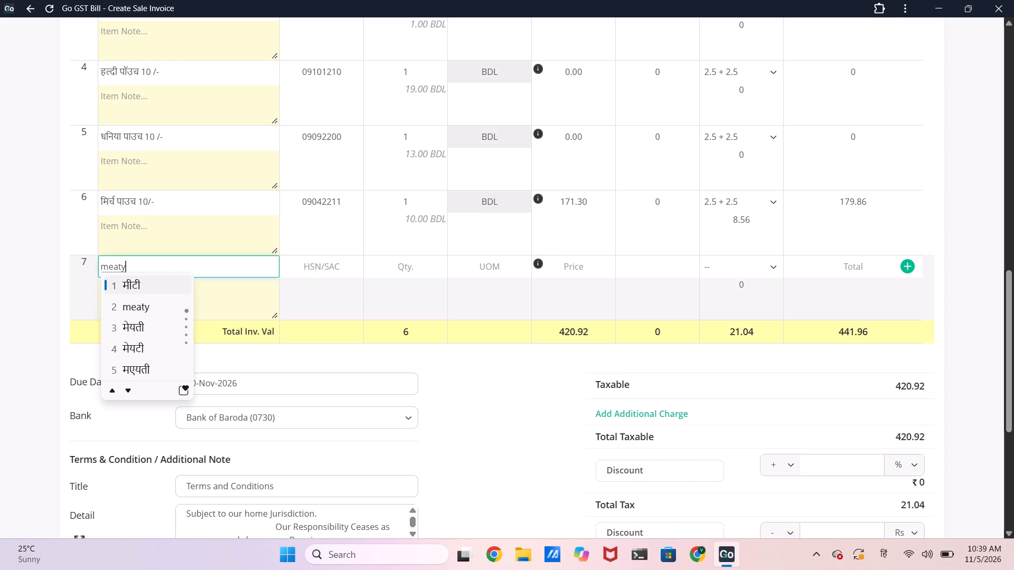
pyautogui.press('BackSpace')
pyautogui.press('space')
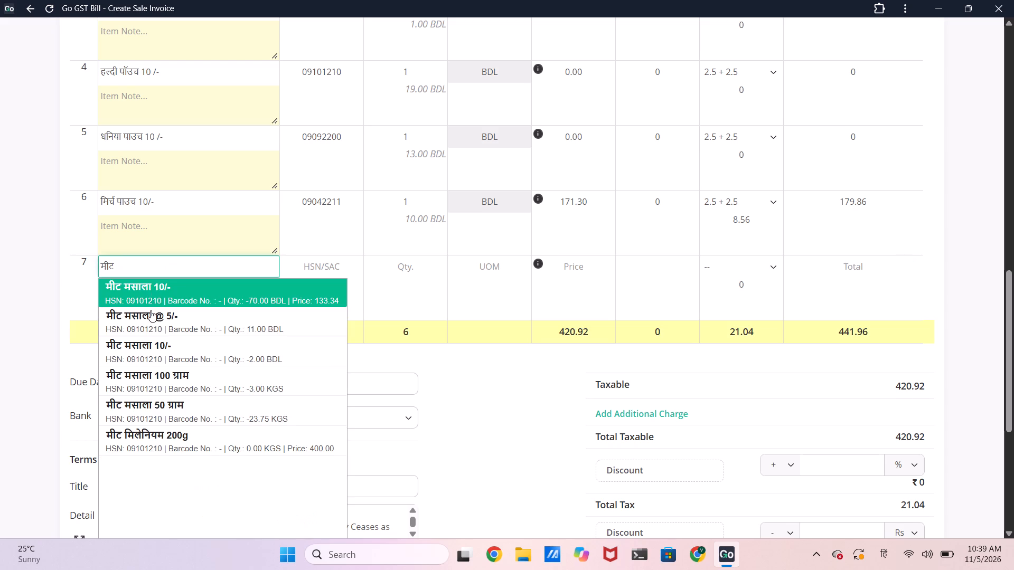
pyautogui.click(171, 295)
# Search the products for पनीर and add पनीर मसाला 10/- as the eighth product item.
pyautogui.click(157, 336)
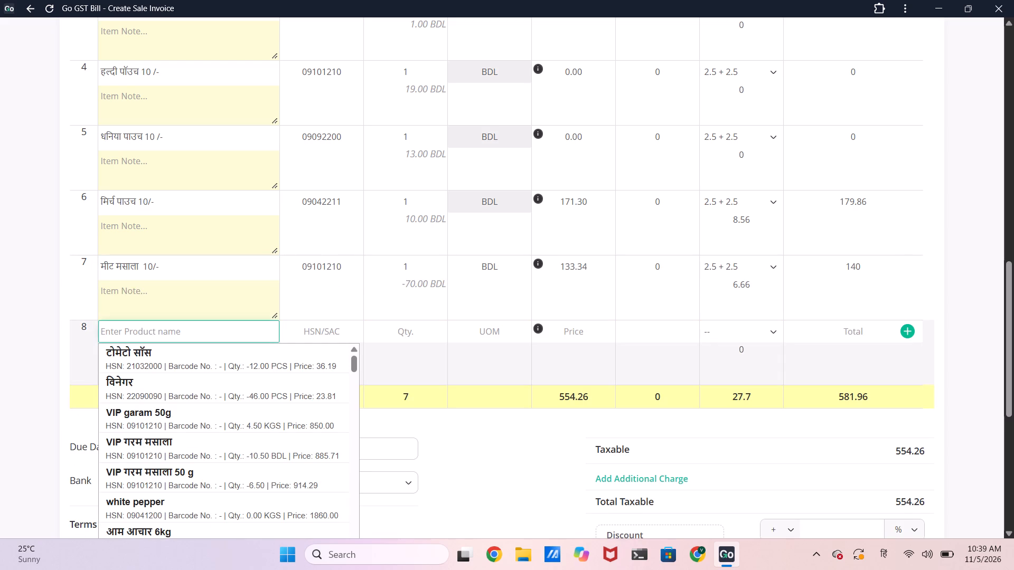
pyautogui.write('paneer')
pyautogui.press('space')
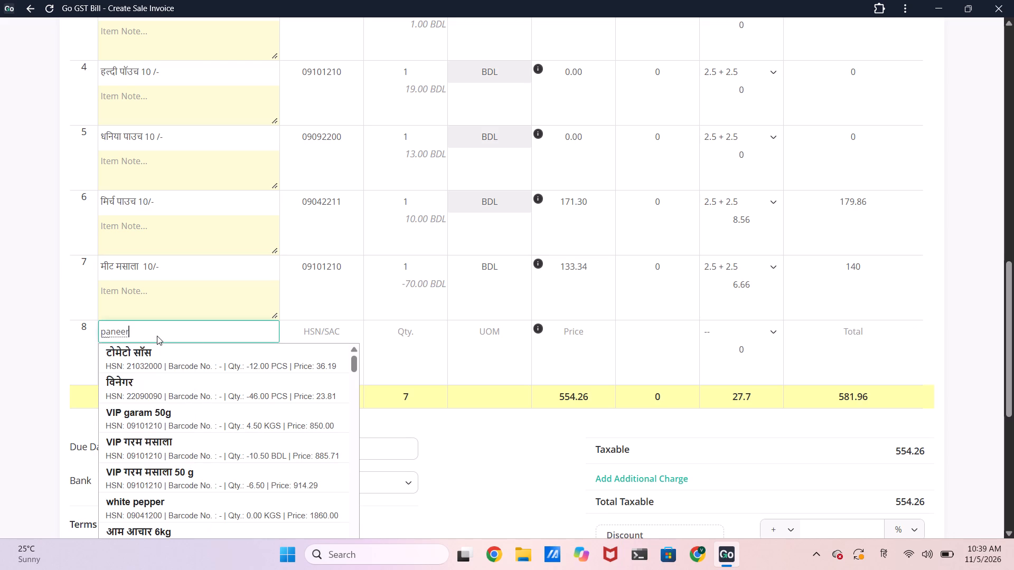
pyautogui.click(145, 384)
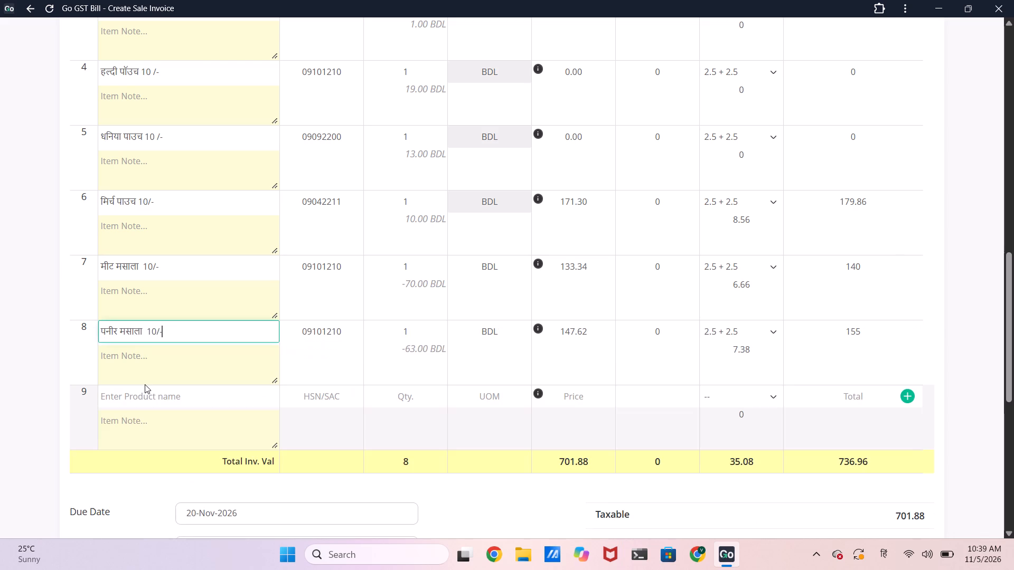
# Search the products for छोला and add छोला मसाला 10/- as the ninth product item.
pyautogui.click(149, 403)
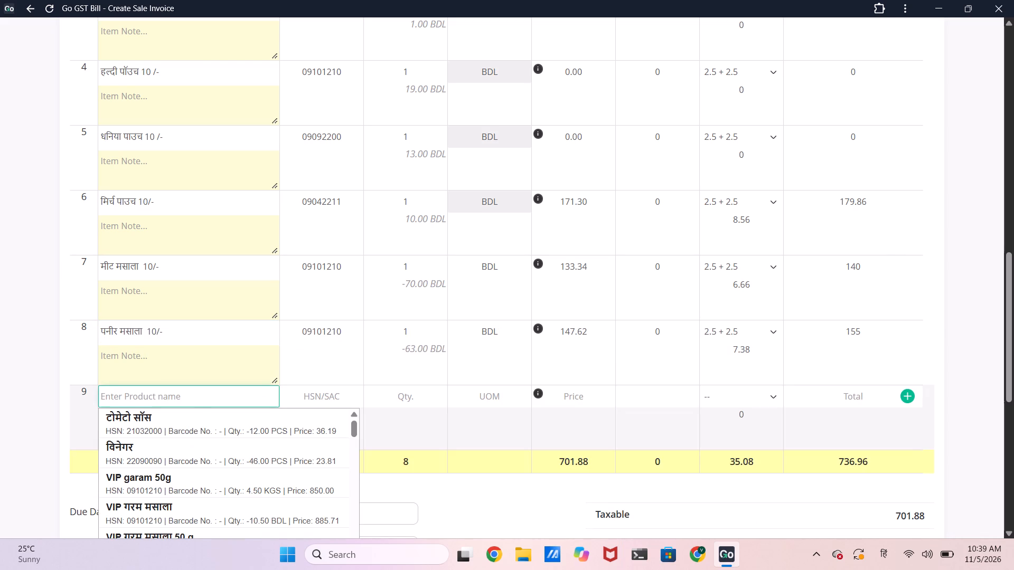
pyautogui.write('chola')
pyautogui.press('space')
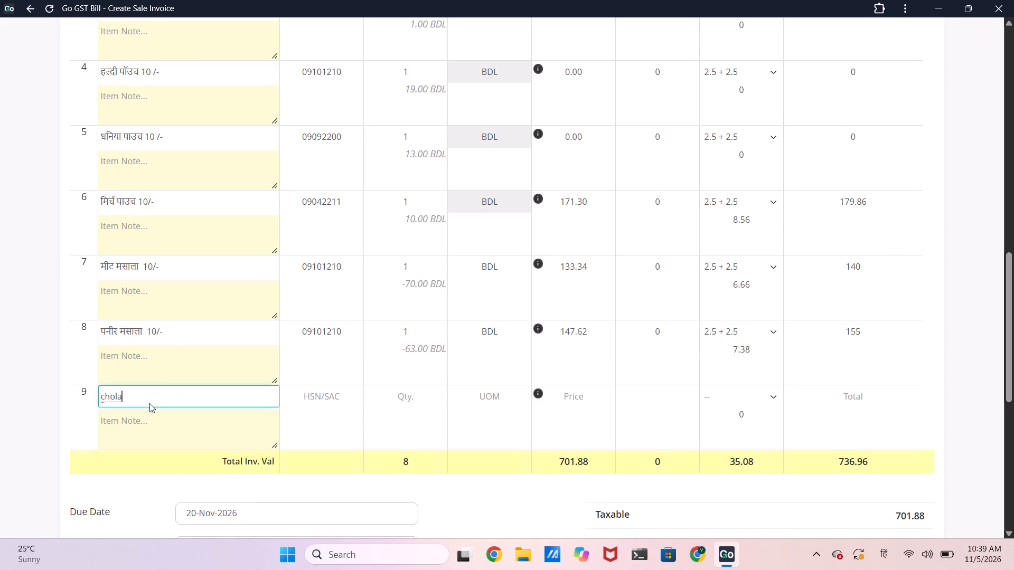
pyautogui.click(145, 441)
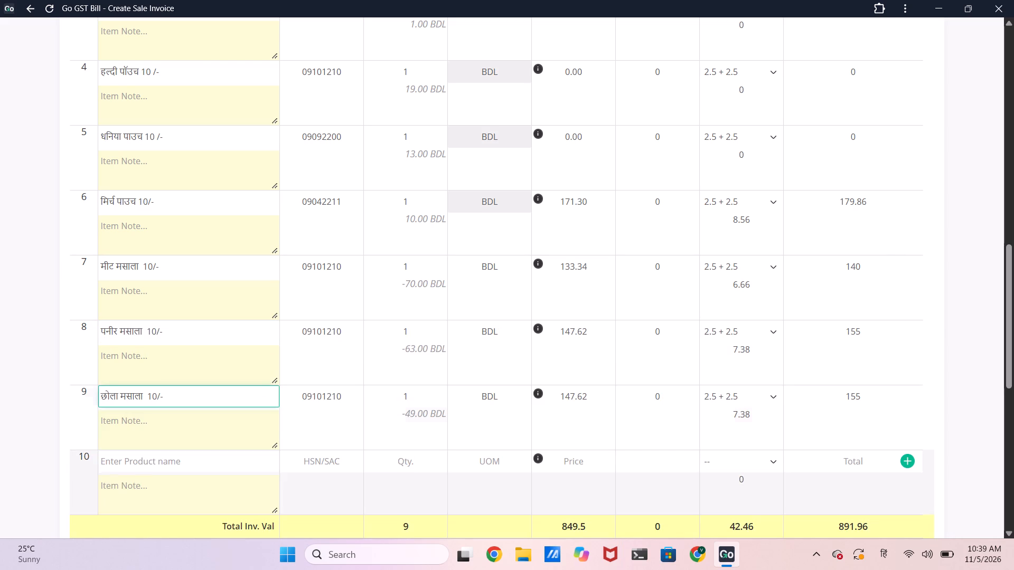
# Search the products for पनीर again and add पनीर मसाला 10/- as the tenth product item.
pyautogui.click(139, 461)
pyautogui.write('paneer')
pyautogui.press('space')
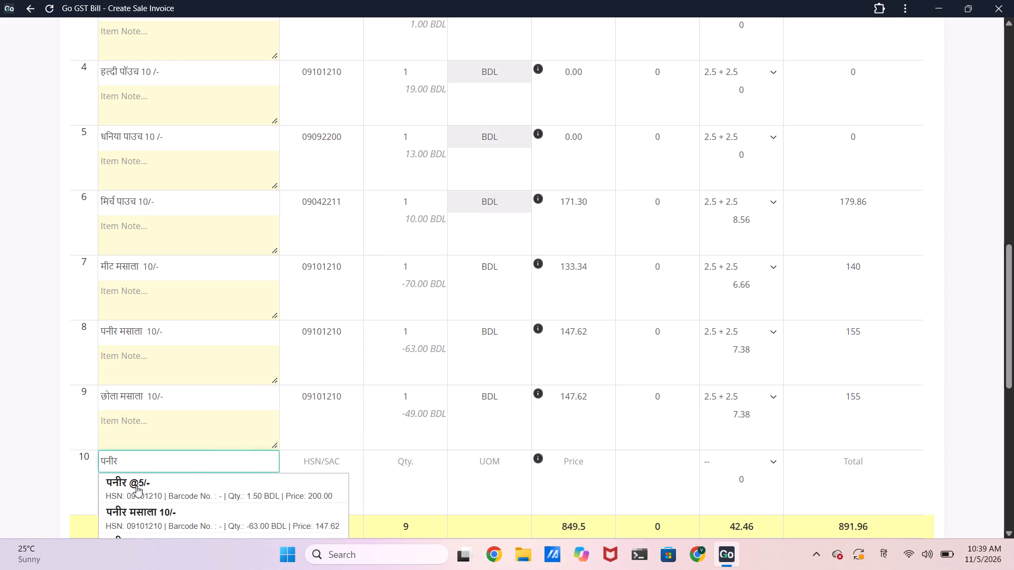
pyautogui.click(141, 514)
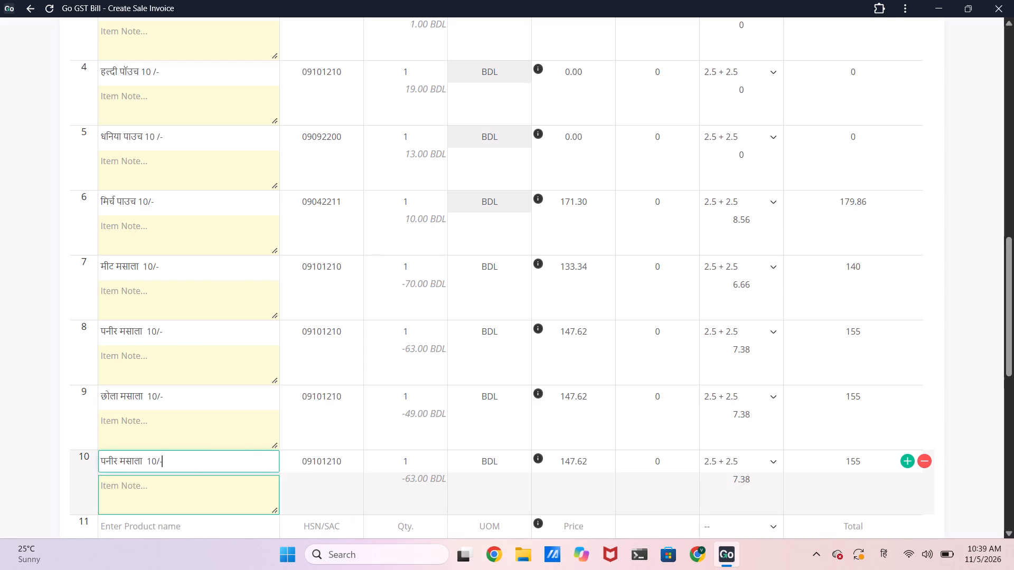
pyautogui.press('c')
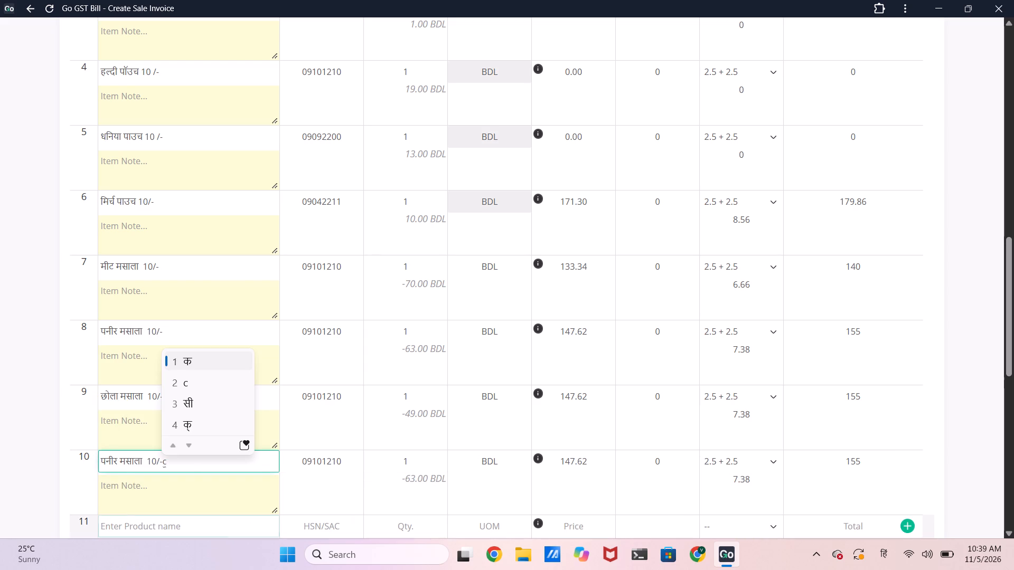
pyautogui.press('BackSpace')
pyautogui.click(180, 495)
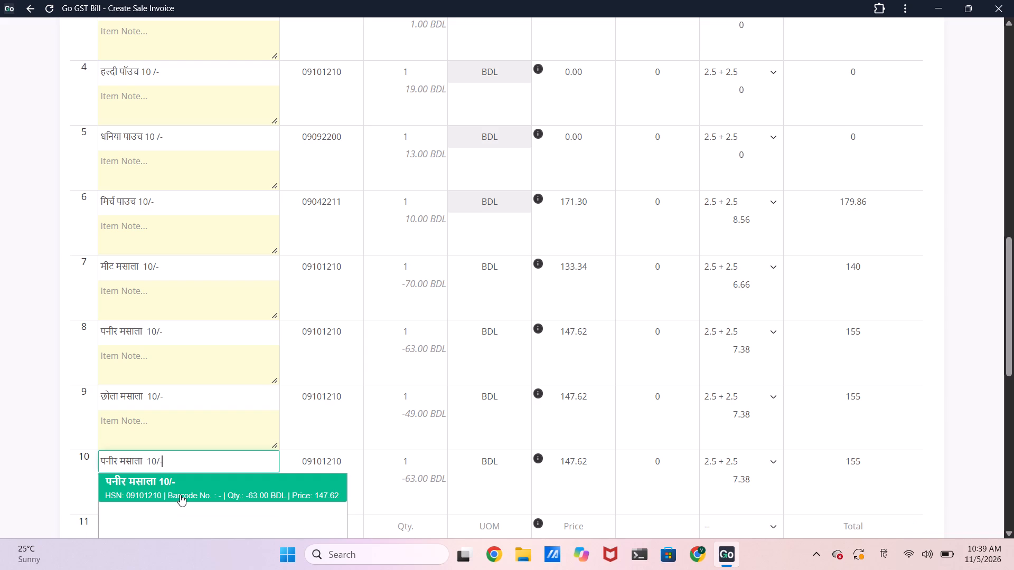
# Search the products for चाट and add चाट मसाला 10/- as the eleventh product item.
pyautogui.click(179, 520)
pyautogui.write('chaat')
pyautogui.press('space')
pyautogui.scroll(-2, 179, 520)
pyautogui.click(184, 400)
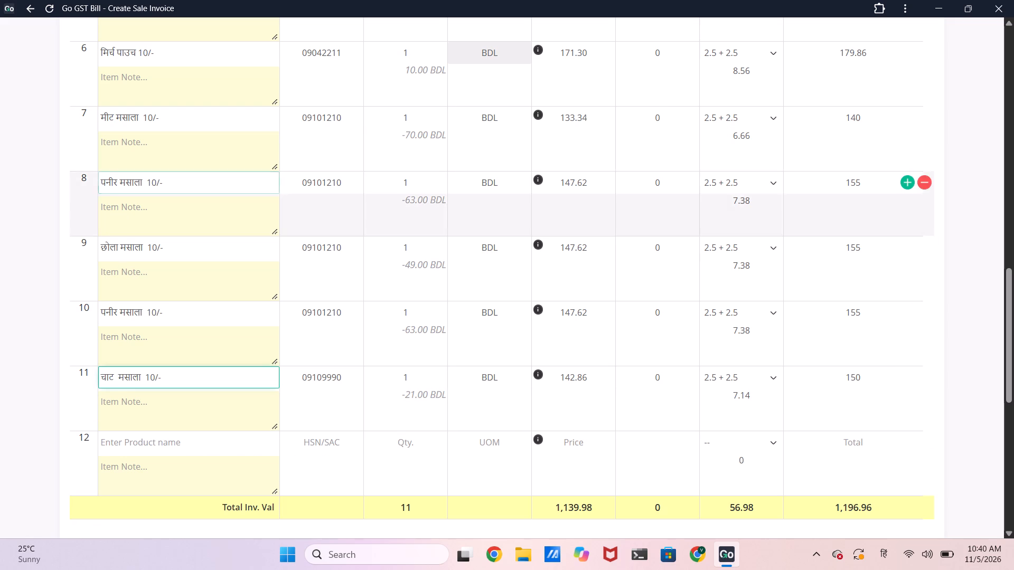
# Clear the discount of item 6, मिर्च पाउच 10/-, and set its price to 172.30.
pyautogui.scroll(2, 219, 144)
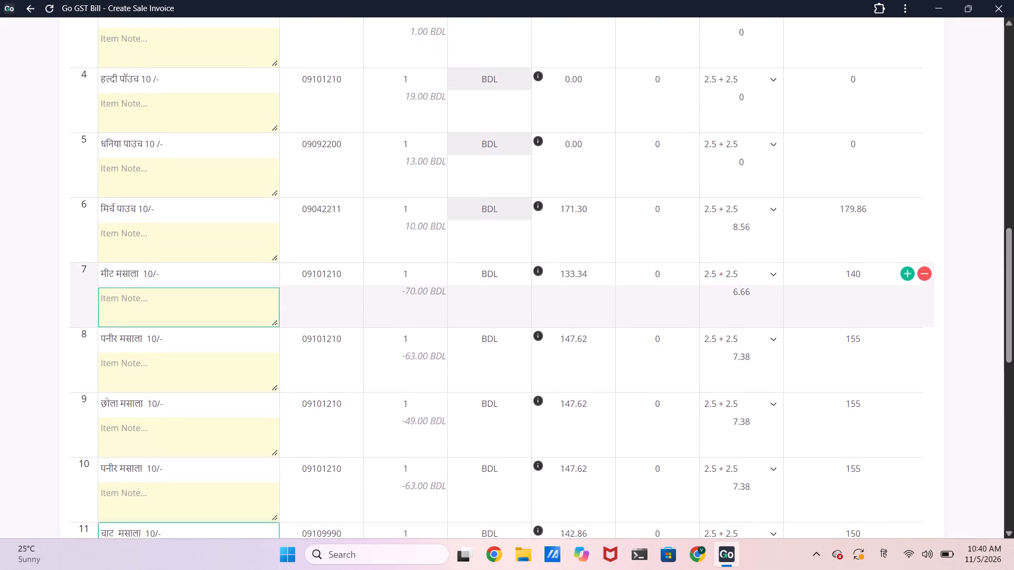
pyautogui.scroll(1, 219, 144)
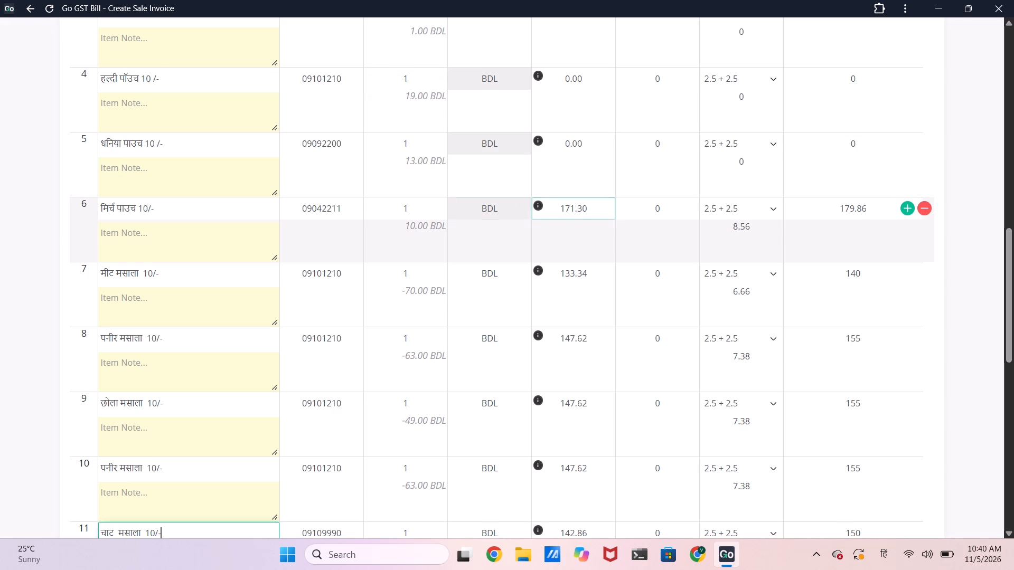
pyautogui.click(677, 210)
pyautogui.press('BackSpace')
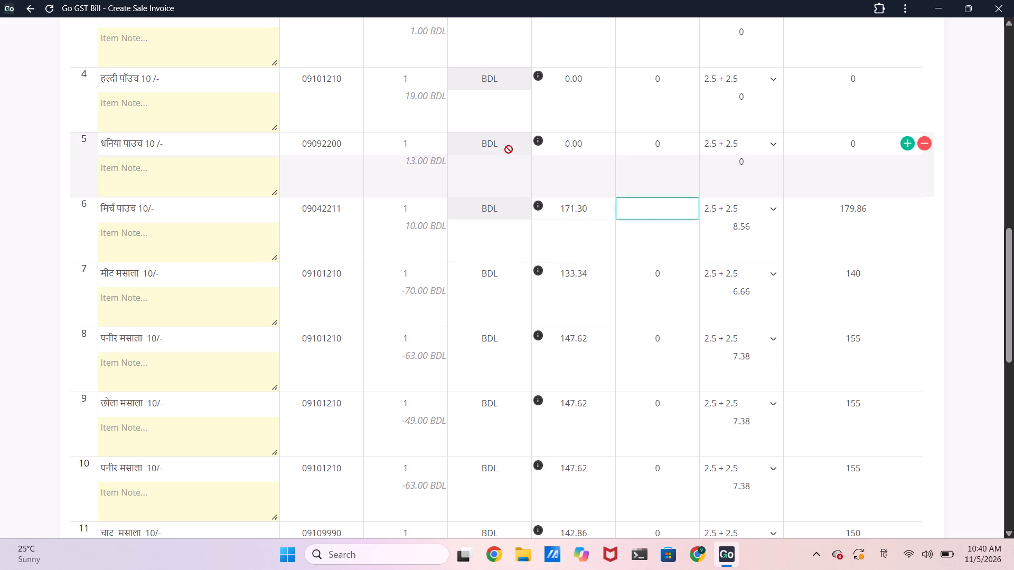
pyautogui.click(574, 206)
pyautogui.press('BackSpace')
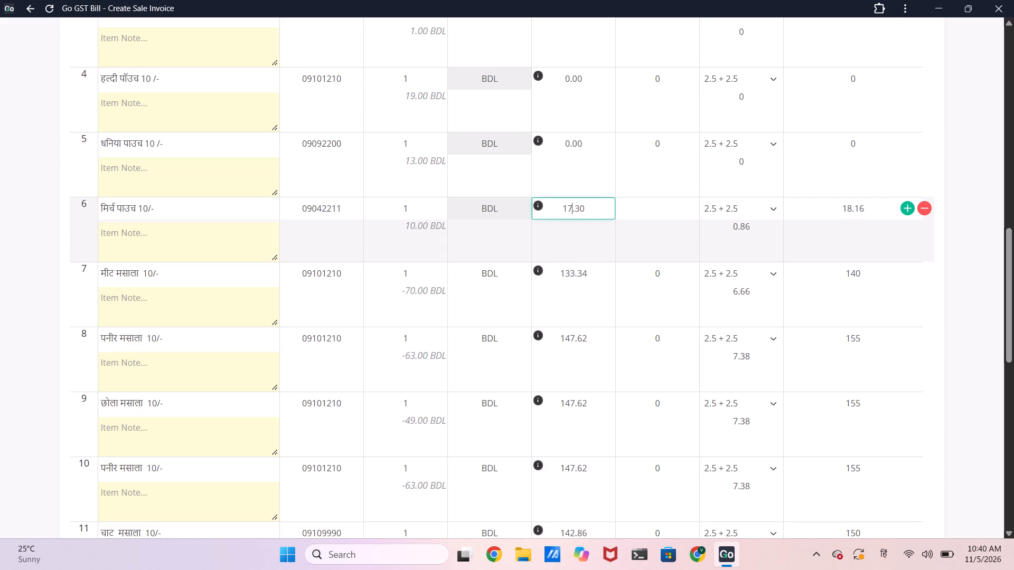
pyautogui.press('2')
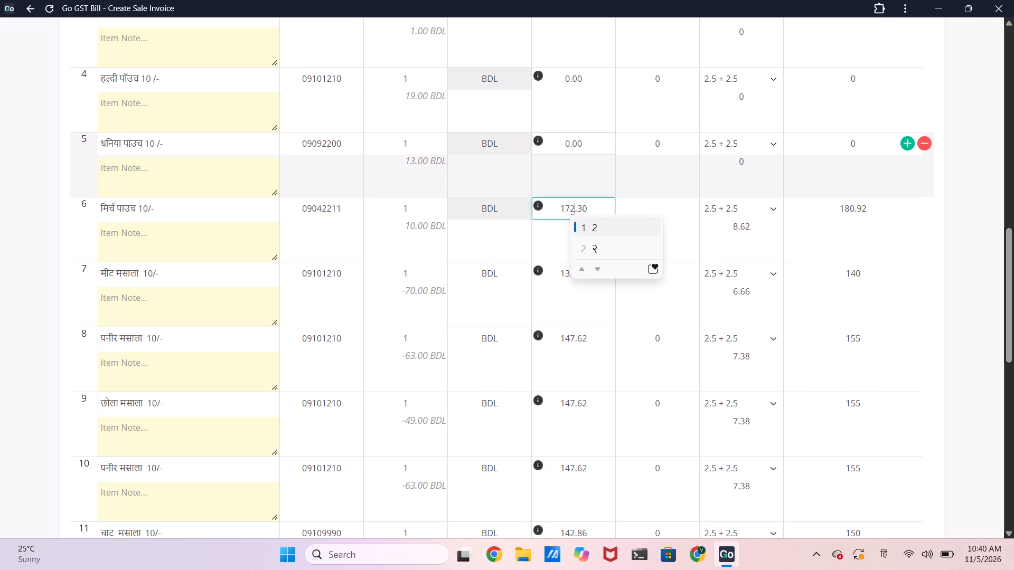
# Clear the price of item 5, धनिया पाउच 10 /-.
pyautogui.click(593, 151)
pyautogui.press('BackSpace')
pyautogui.press('BackSpace')
pyautogui.press('BackSpace')
pyautogui.press('BackSpace')
pyautogui.press('BackSpace')
pyautogui.press('BackSpace')
pyautogui.press('BackSpace')
pyautogui.press('BackSpace')
pyautogui.press('BackSpace')
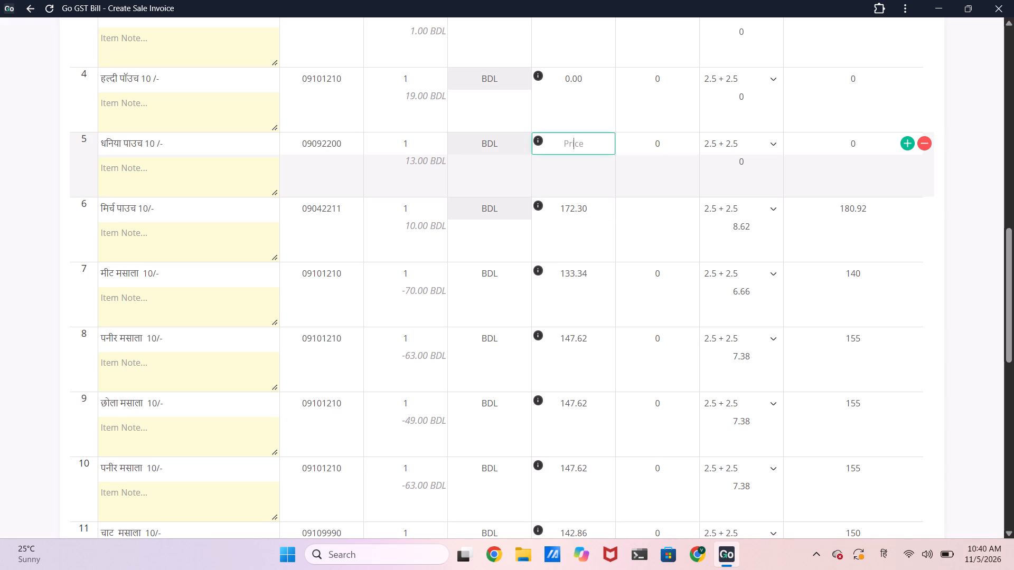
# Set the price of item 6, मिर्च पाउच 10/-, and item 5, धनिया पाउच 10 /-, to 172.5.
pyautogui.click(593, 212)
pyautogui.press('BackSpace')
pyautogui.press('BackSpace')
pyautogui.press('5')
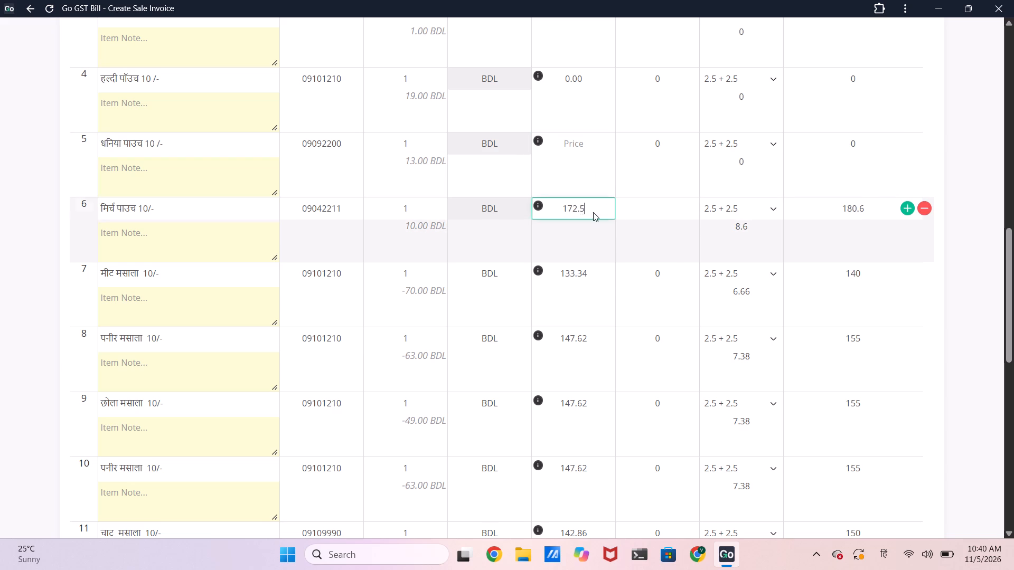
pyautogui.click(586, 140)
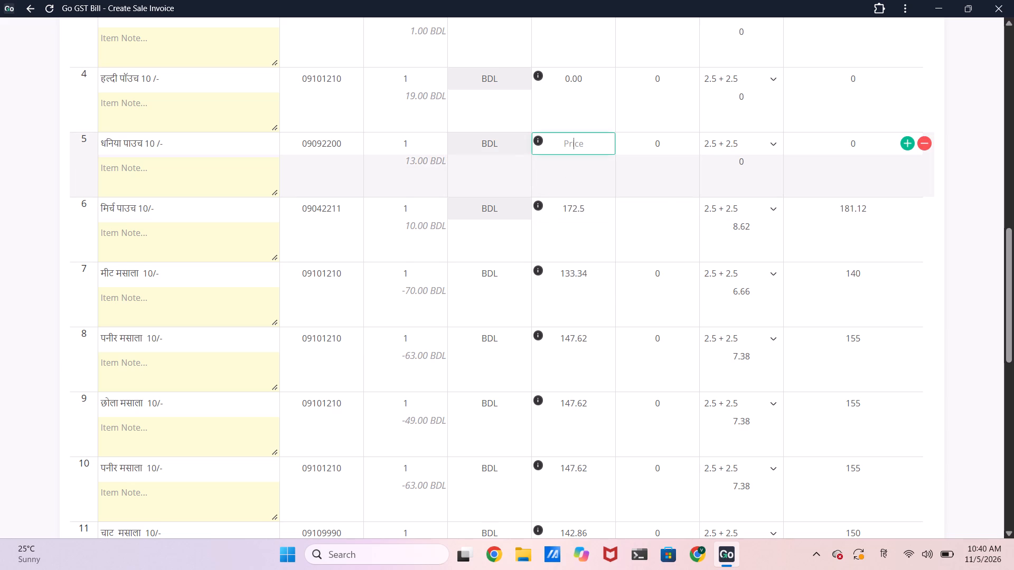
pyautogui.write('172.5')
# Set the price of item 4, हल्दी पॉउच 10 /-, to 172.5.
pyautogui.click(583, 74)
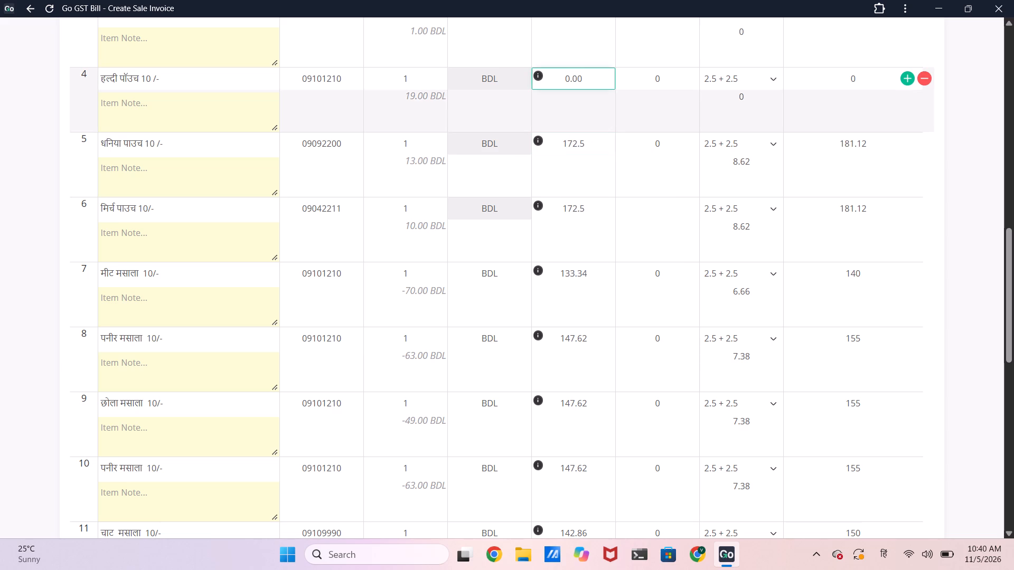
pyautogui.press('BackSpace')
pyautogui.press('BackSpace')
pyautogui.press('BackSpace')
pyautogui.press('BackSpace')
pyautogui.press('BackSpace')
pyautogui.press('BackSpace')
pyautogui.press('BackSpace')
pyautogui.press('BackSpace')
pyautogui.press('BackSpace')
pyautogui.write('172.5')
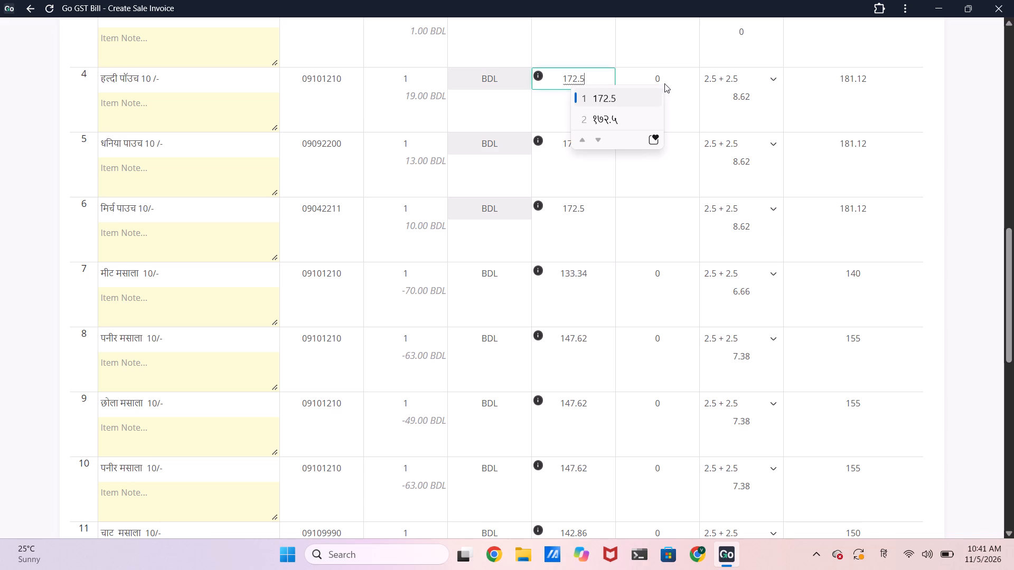
# Set the discount of items 4, 5 and 6 (हल्दी, धनिया and मिर्च pouches) to 4.
pyautogui.click(682, 78)
pyautogui.press('BackSpace')
pyautogui.press('4')
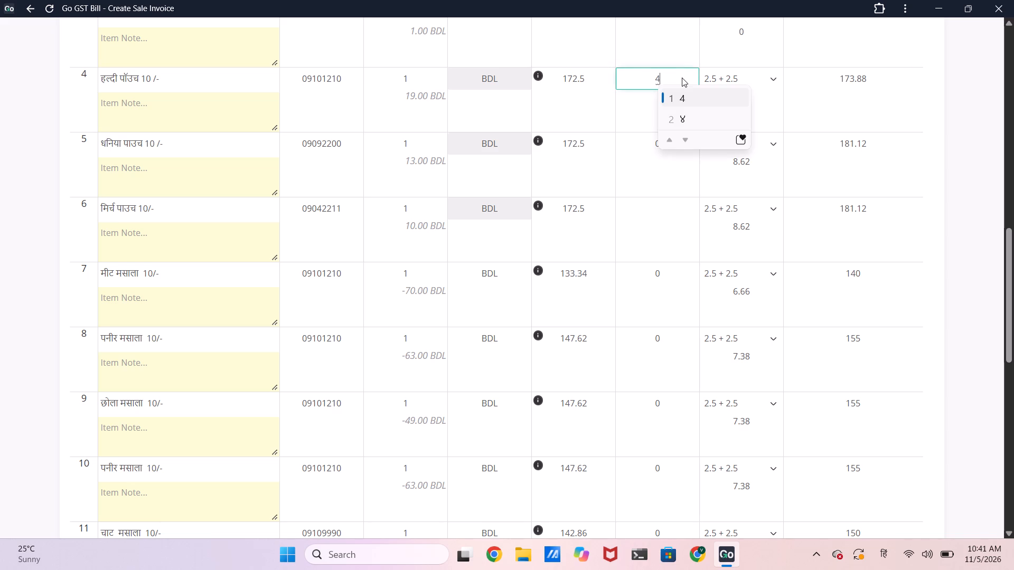
pyautogui.click(646, 132)
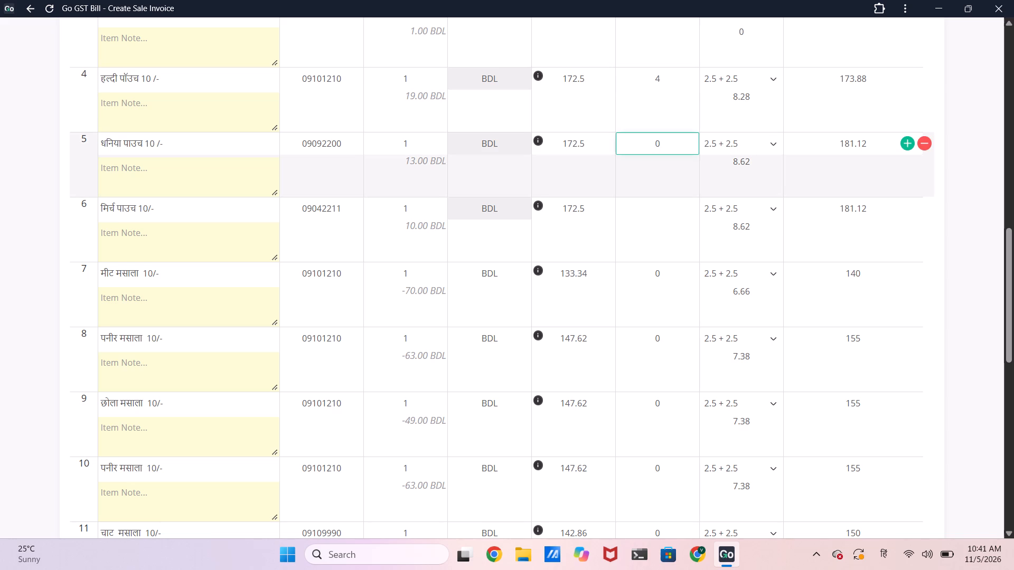
pyautogui.press('Right')
pyautogui.press('BackSpace')
pyautogui.press('4')
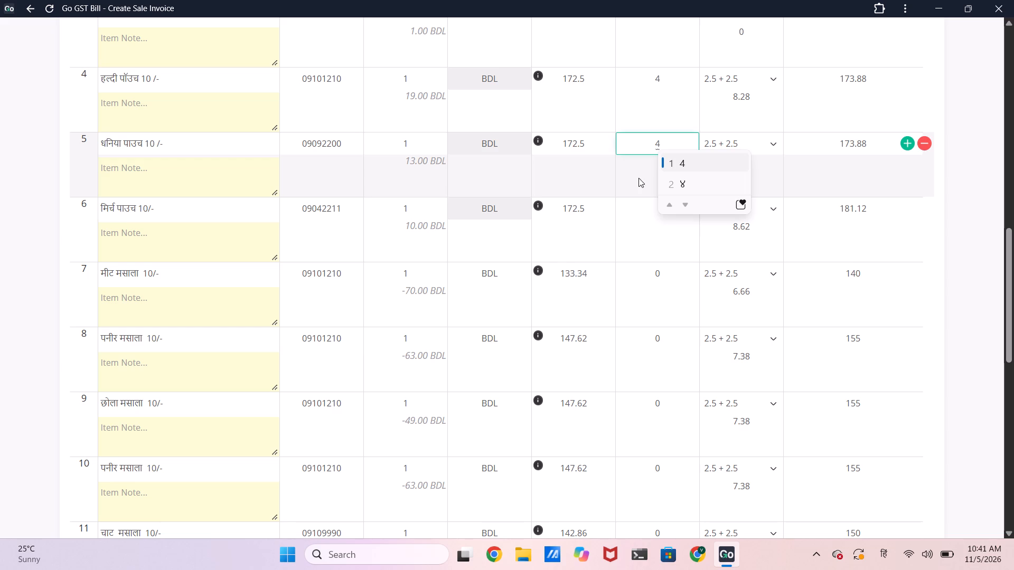
pyautogui.click(633, 204)
pyautogui.press('4')
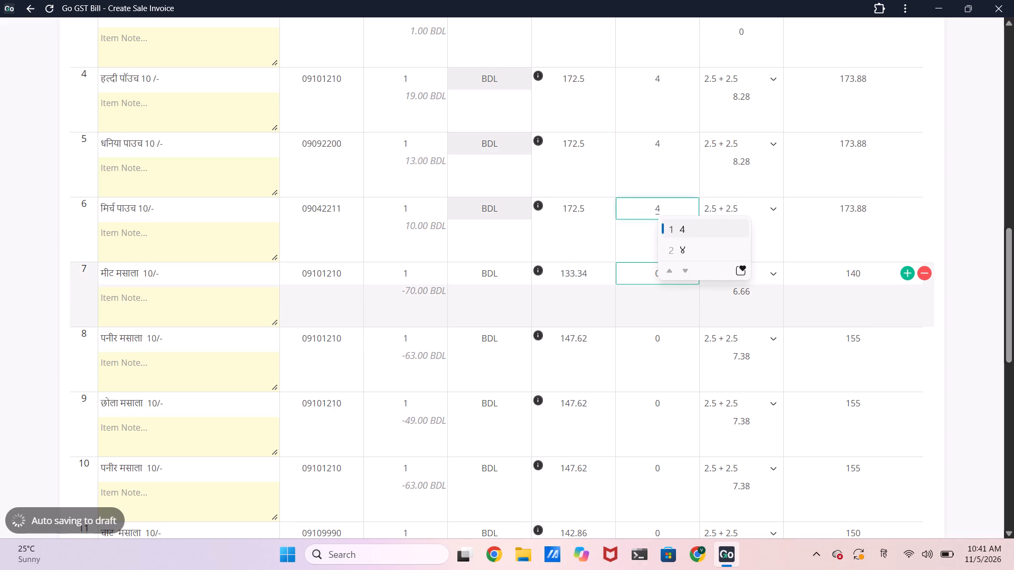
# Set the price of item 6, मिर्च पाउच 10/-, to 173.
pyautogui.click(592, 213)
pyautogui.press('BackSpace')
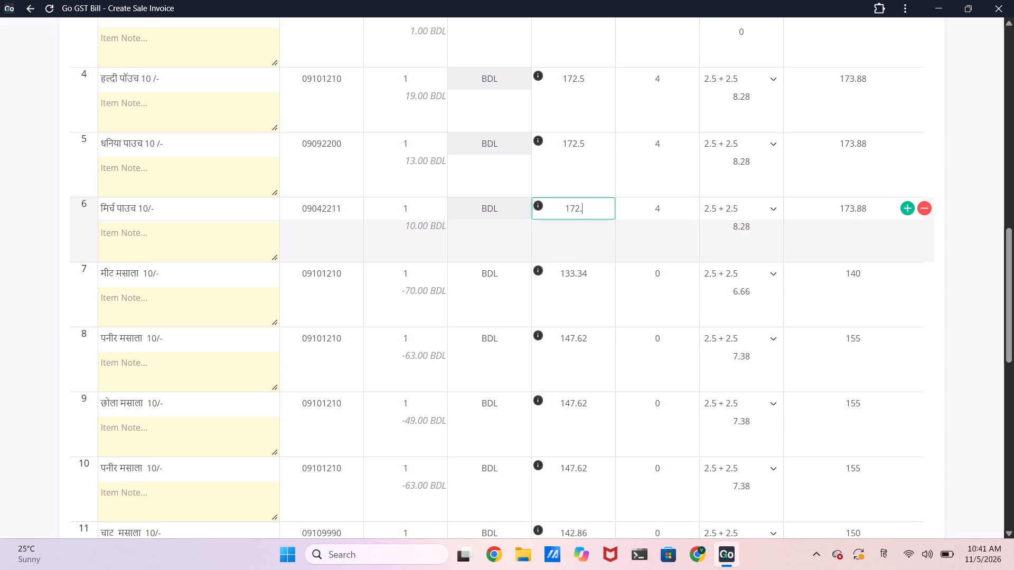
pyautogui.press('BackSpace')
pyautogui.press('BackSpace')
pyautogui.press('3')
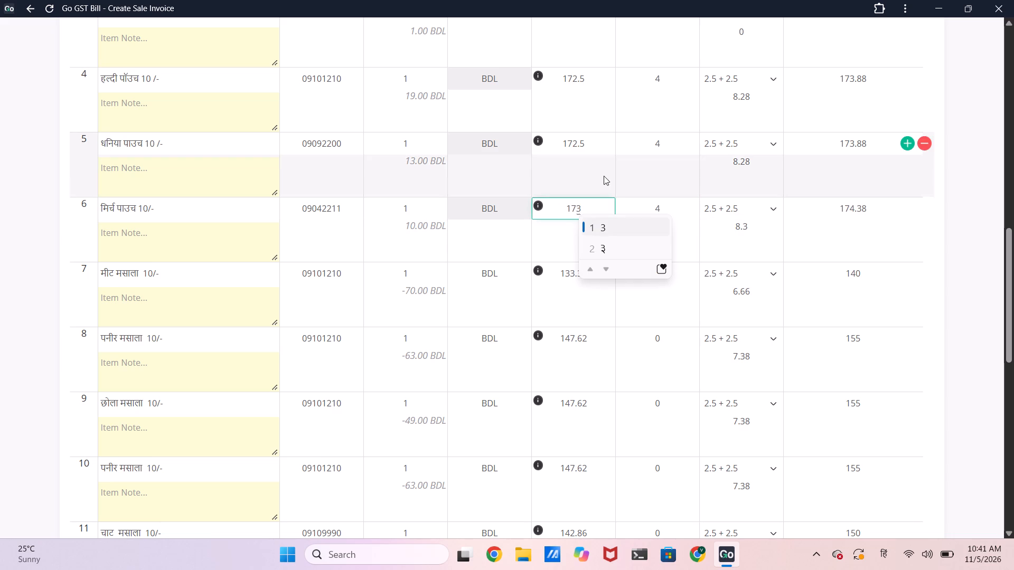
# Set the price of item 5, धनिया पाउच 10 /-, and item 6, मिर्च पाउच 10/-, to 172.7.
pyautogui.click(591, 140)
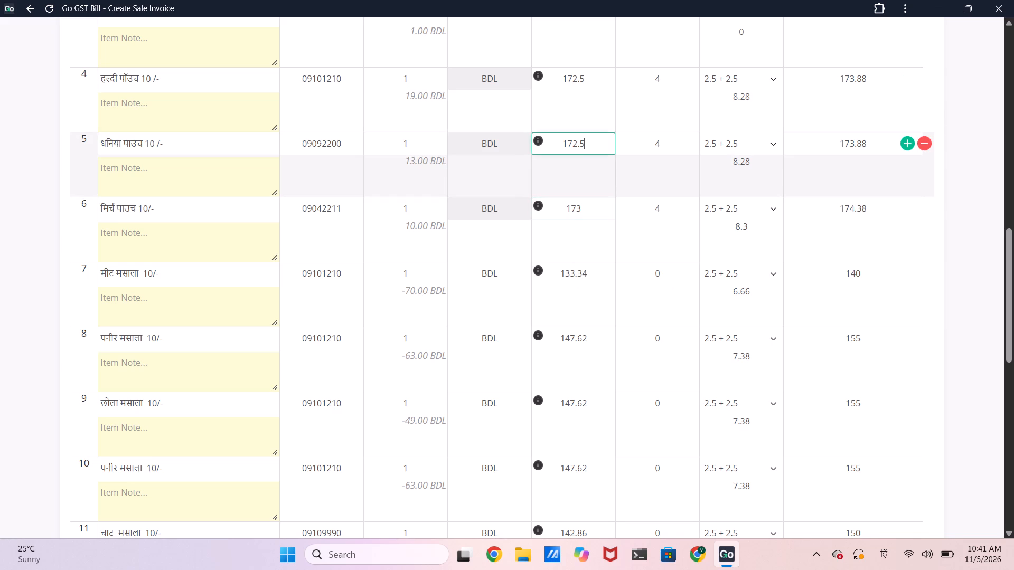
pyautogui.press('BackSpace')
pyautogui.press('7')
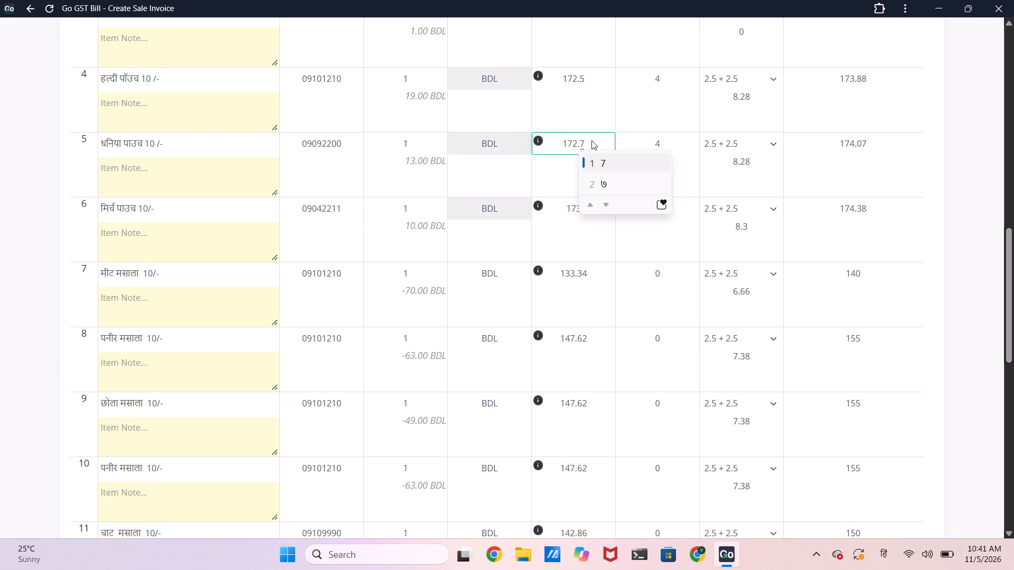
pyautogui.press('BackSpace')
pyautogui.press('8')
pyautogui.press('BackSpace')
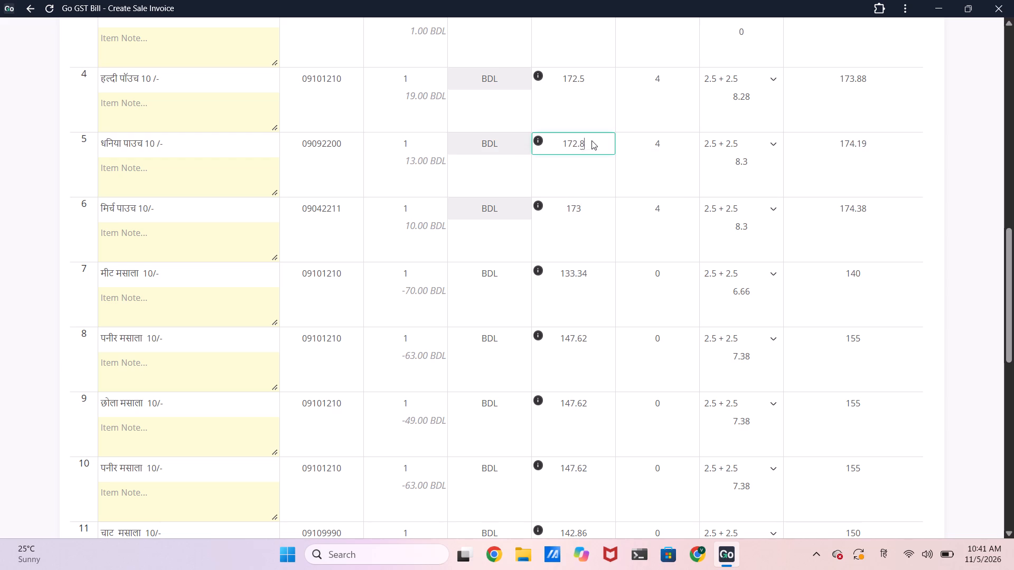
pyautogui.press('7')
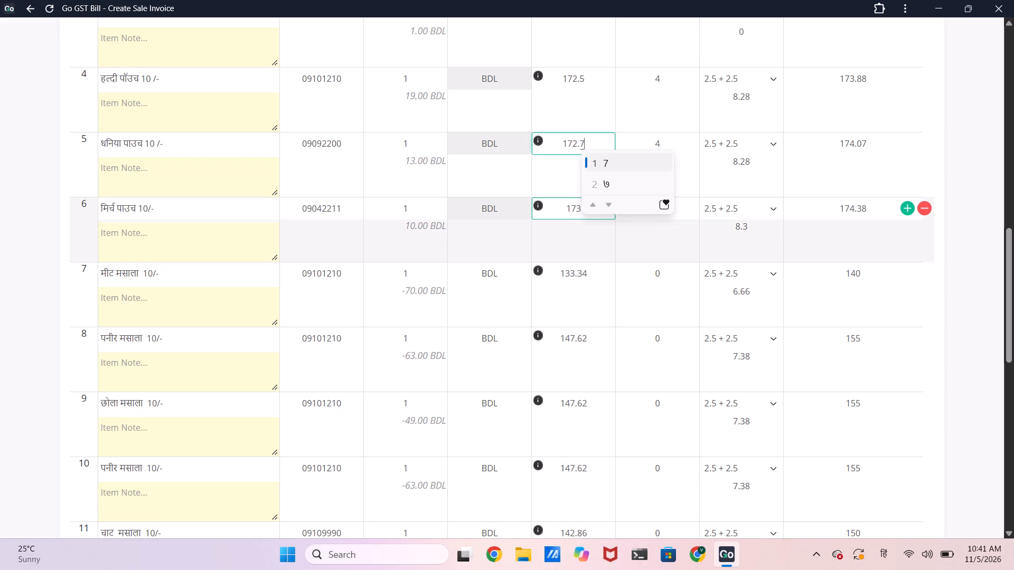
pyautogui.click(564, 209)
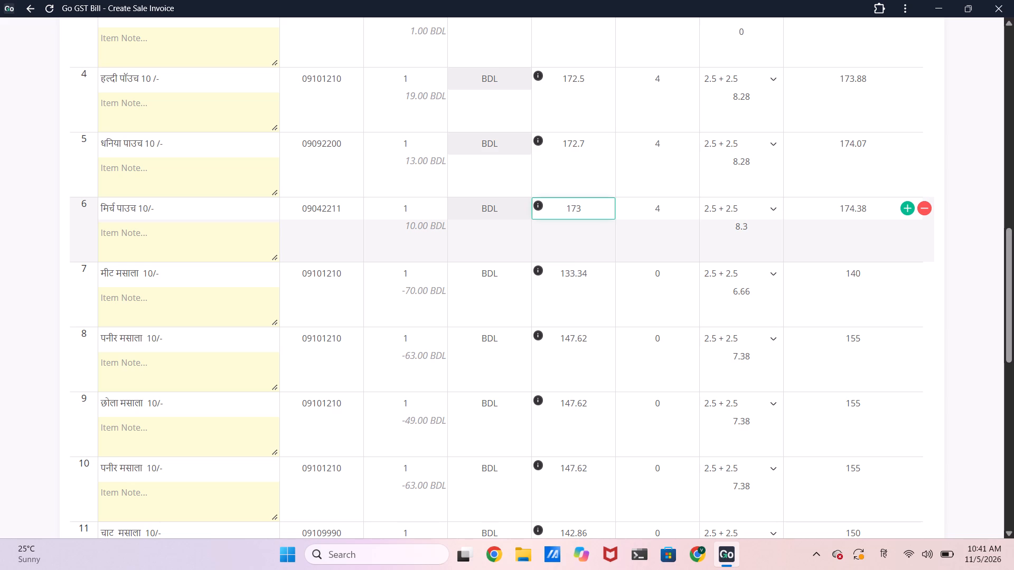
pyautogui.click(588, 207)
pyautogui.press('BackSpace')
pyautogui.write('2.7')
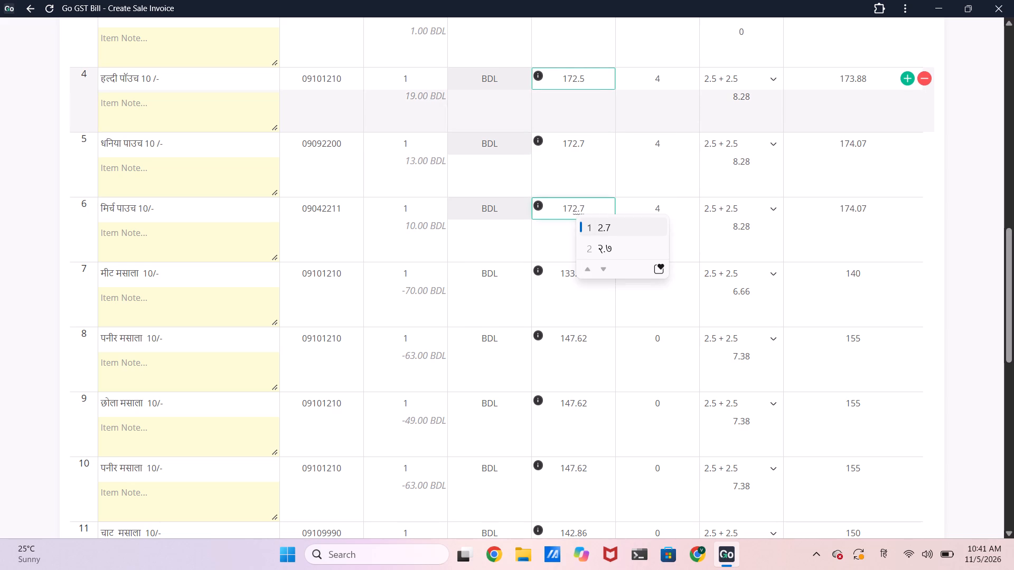
# Set the price of items 4, 6 and 5 (हल्दी, मिर्च and धनिया pouches) to 172.72.
pyautogui.click(591, 73)
pyautogui.press('BackSpace')
pyautogui.press('7')
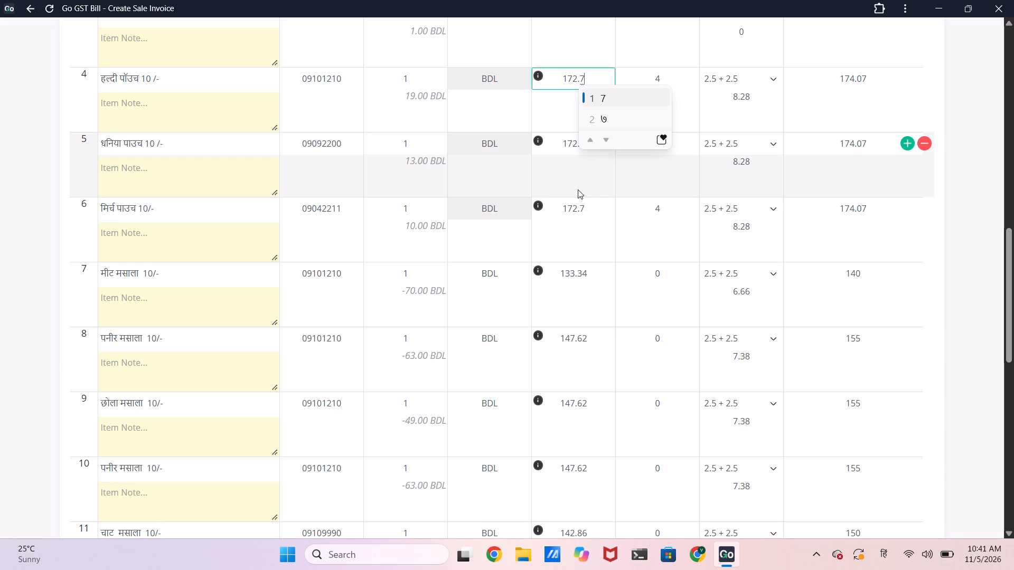
pyautogui.press('1')
pyautogui.press('BackSpace')
pyautogui.press('5')
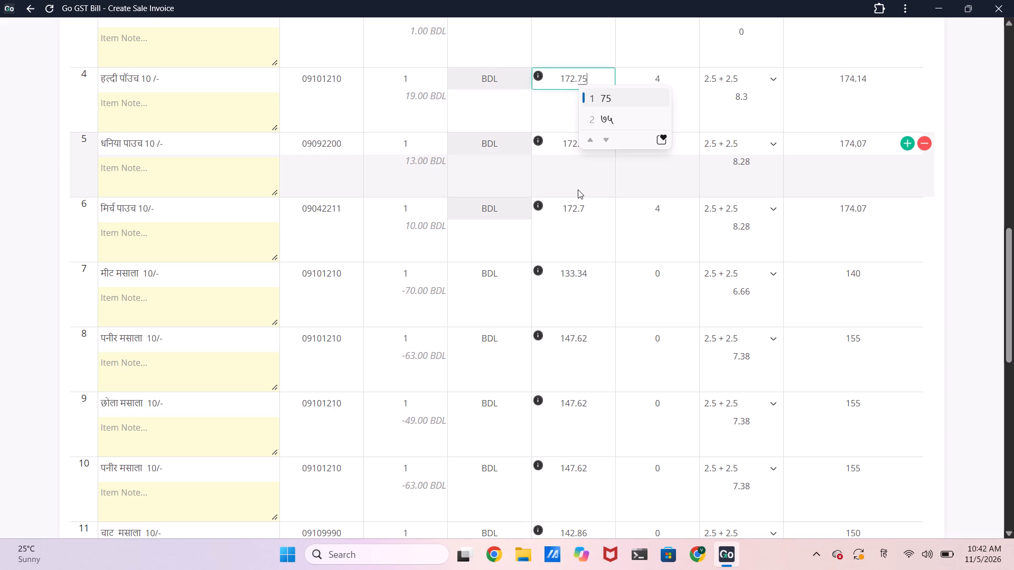
pyautogui.press('BackSpace')
pyautogui.press('2')
pyautogui.click(599, 212)
pyautogui.press('2')
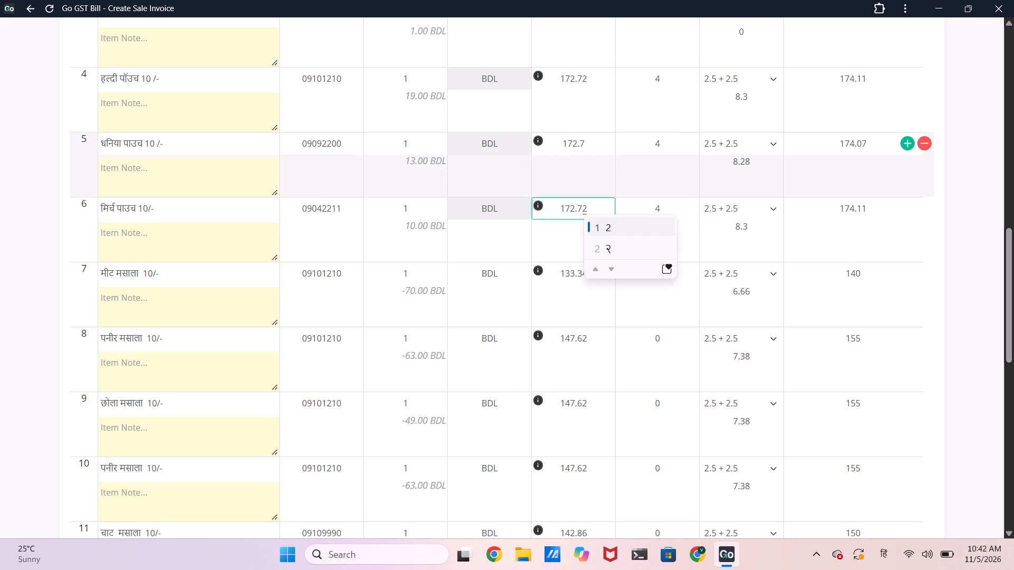
pyautogui.click(598, 150)
pyautogui.press('2')
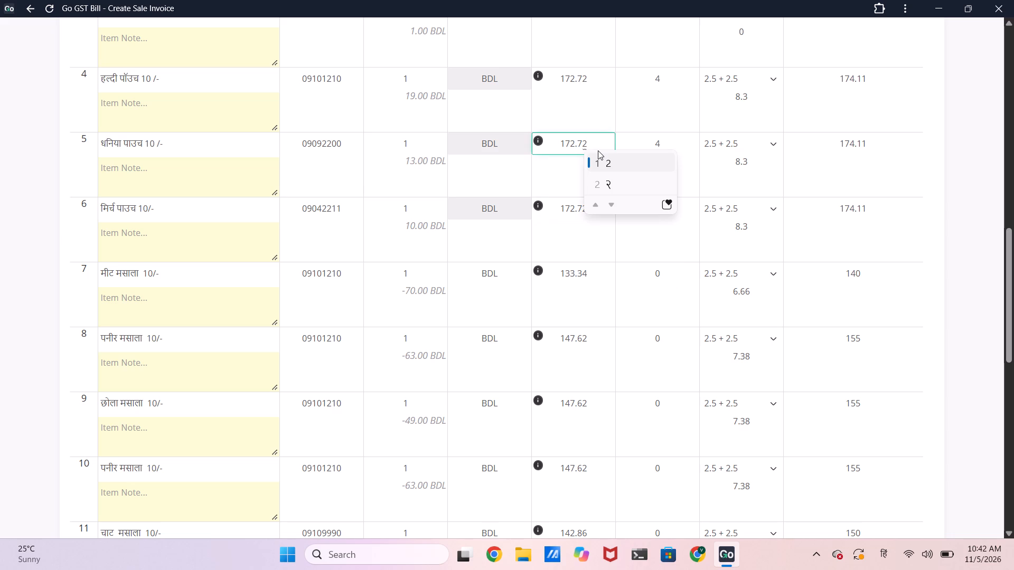
# Set the quantity of item 4, हल्दी पॉउच 10 /-, to 3 and of item 5, धनिया पाउच 10 /-, to 2.
pyautogui.click(413, 73)
pyautogui.press('3')
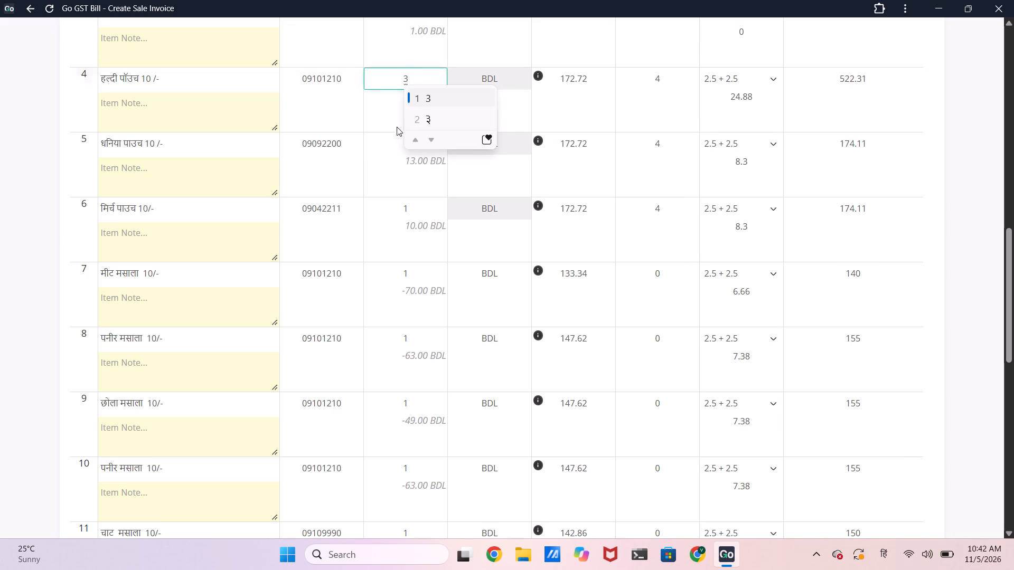
pyautogui.click(378, 144)
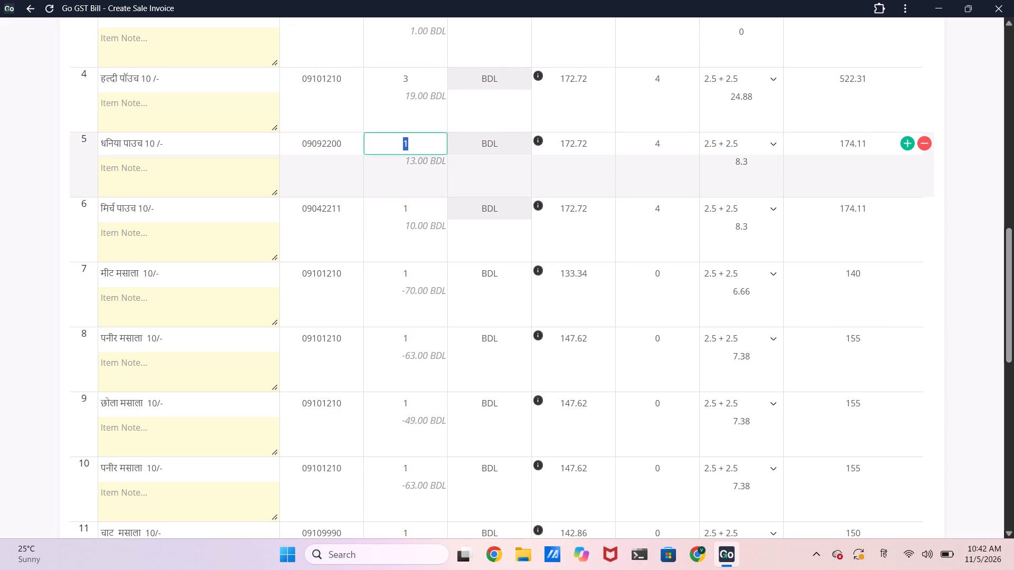
pyautogui.press('2')
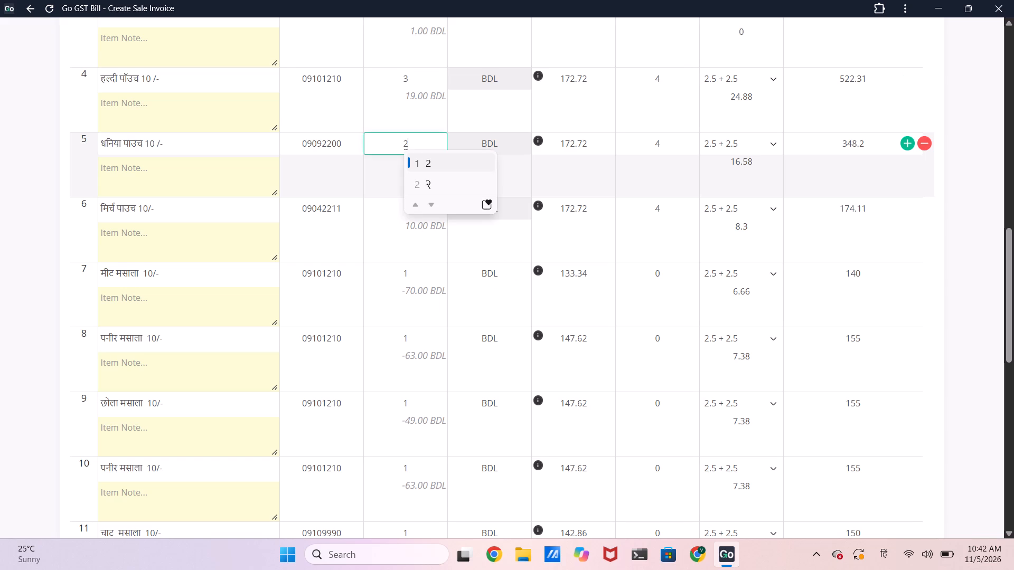
pyautogui.click(382, 204)
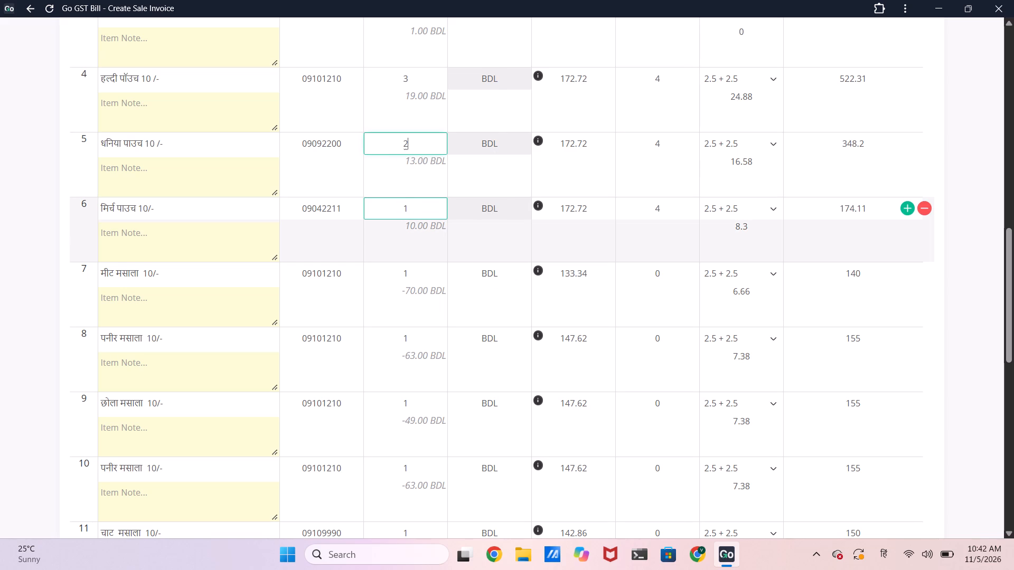
pyautogui.click(392, 273)
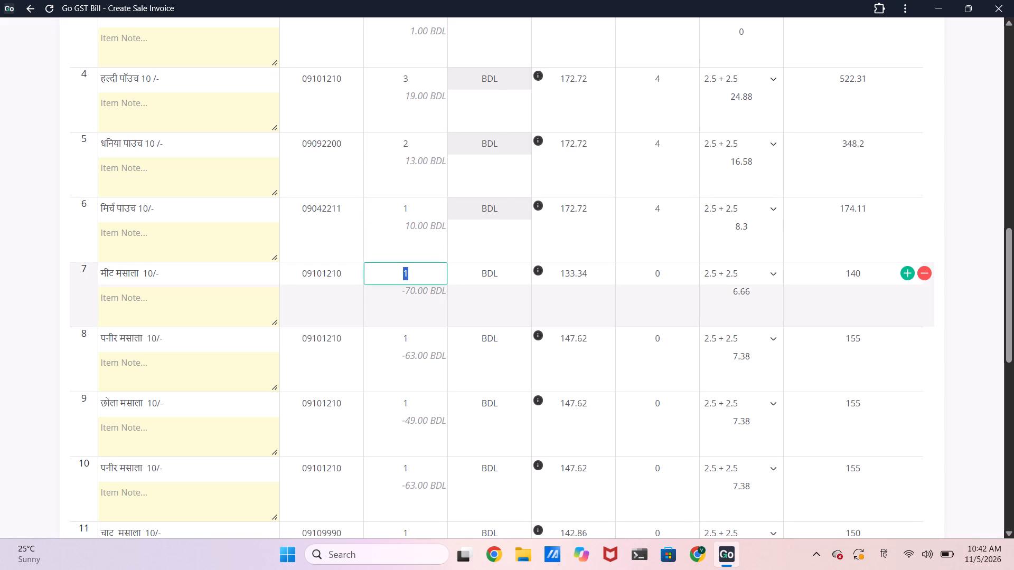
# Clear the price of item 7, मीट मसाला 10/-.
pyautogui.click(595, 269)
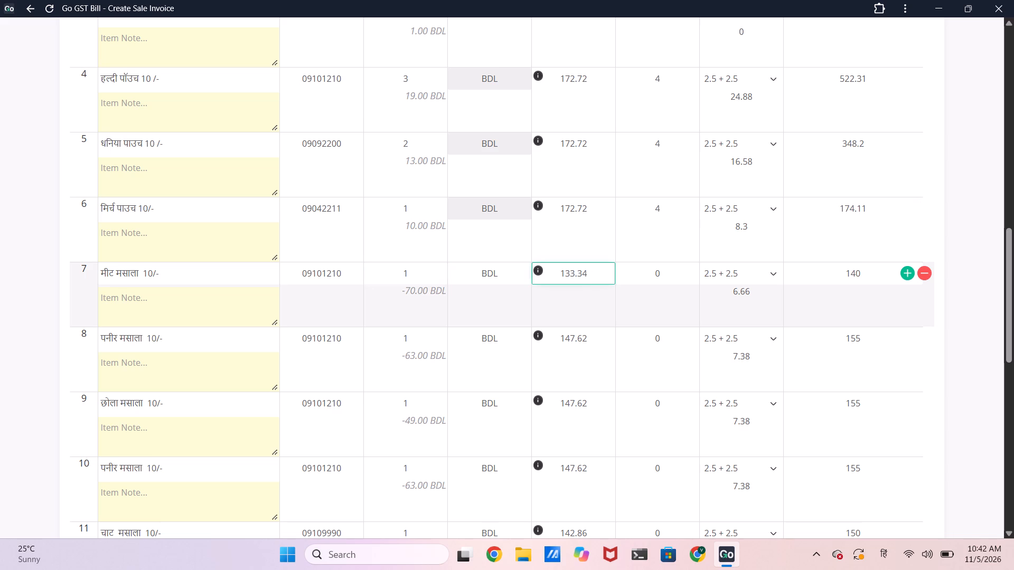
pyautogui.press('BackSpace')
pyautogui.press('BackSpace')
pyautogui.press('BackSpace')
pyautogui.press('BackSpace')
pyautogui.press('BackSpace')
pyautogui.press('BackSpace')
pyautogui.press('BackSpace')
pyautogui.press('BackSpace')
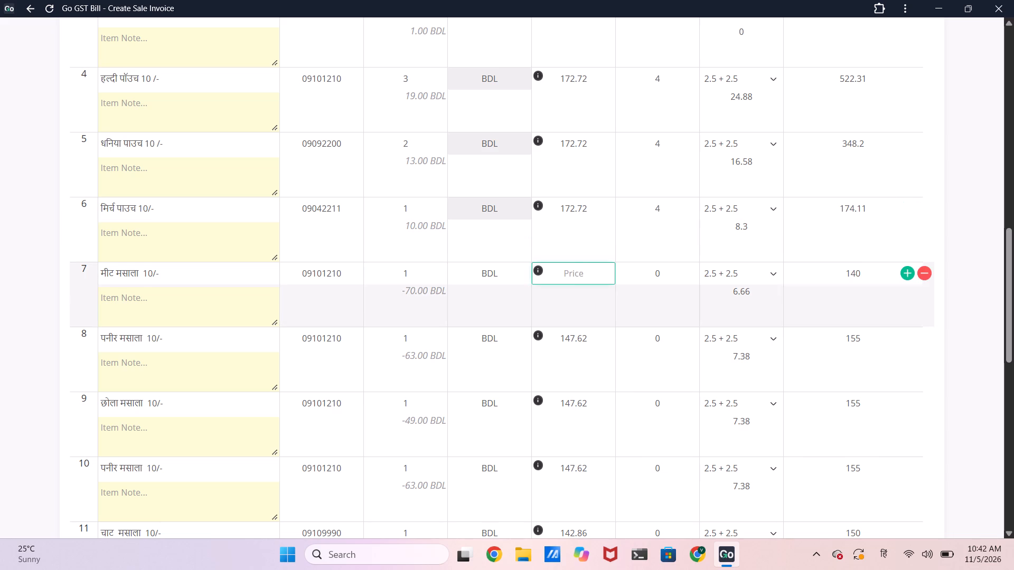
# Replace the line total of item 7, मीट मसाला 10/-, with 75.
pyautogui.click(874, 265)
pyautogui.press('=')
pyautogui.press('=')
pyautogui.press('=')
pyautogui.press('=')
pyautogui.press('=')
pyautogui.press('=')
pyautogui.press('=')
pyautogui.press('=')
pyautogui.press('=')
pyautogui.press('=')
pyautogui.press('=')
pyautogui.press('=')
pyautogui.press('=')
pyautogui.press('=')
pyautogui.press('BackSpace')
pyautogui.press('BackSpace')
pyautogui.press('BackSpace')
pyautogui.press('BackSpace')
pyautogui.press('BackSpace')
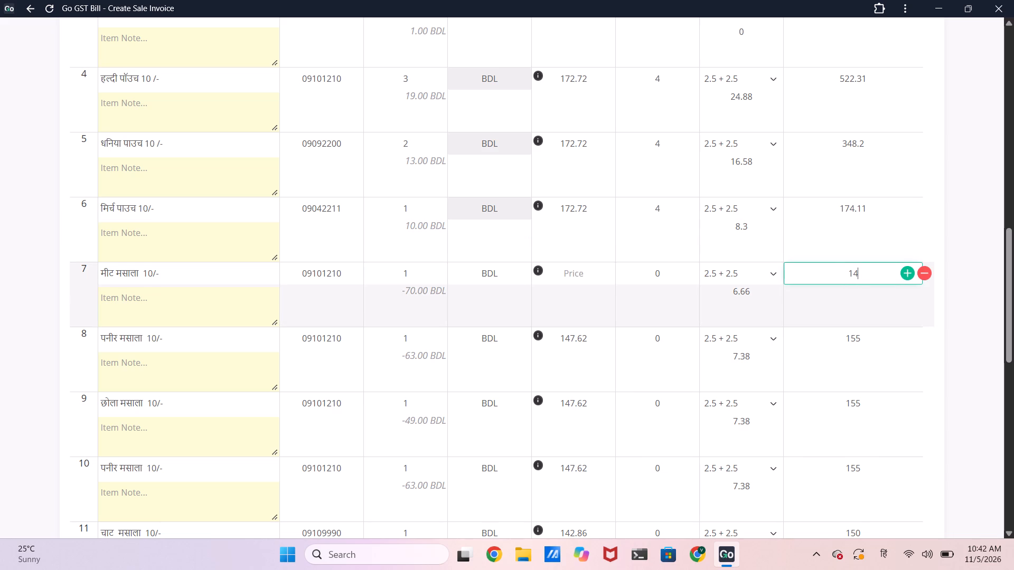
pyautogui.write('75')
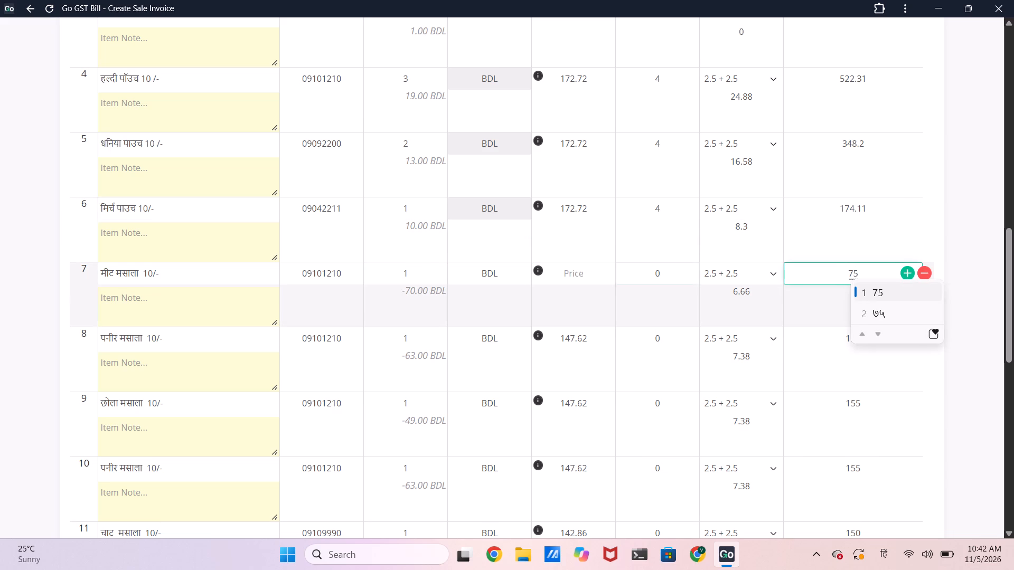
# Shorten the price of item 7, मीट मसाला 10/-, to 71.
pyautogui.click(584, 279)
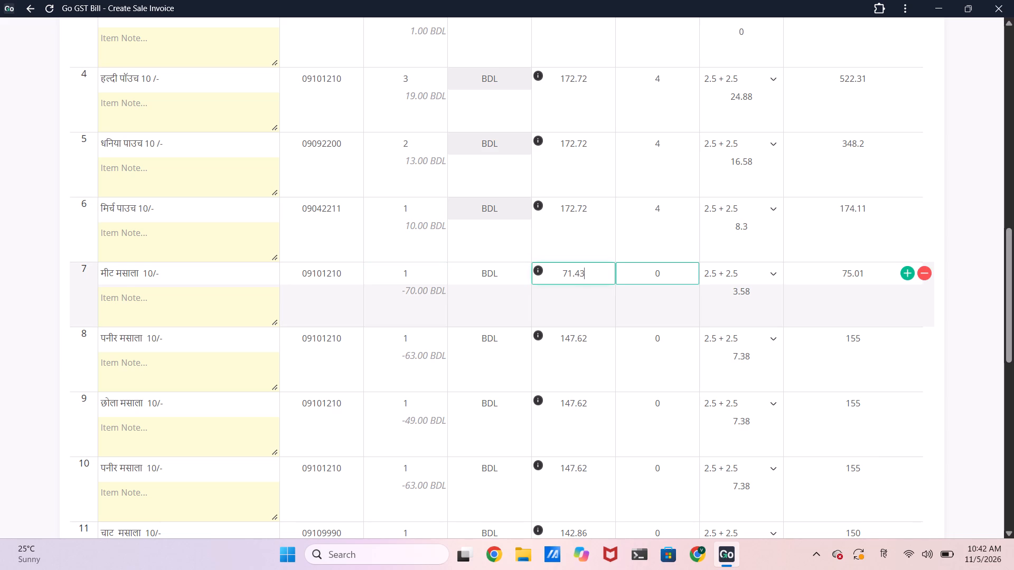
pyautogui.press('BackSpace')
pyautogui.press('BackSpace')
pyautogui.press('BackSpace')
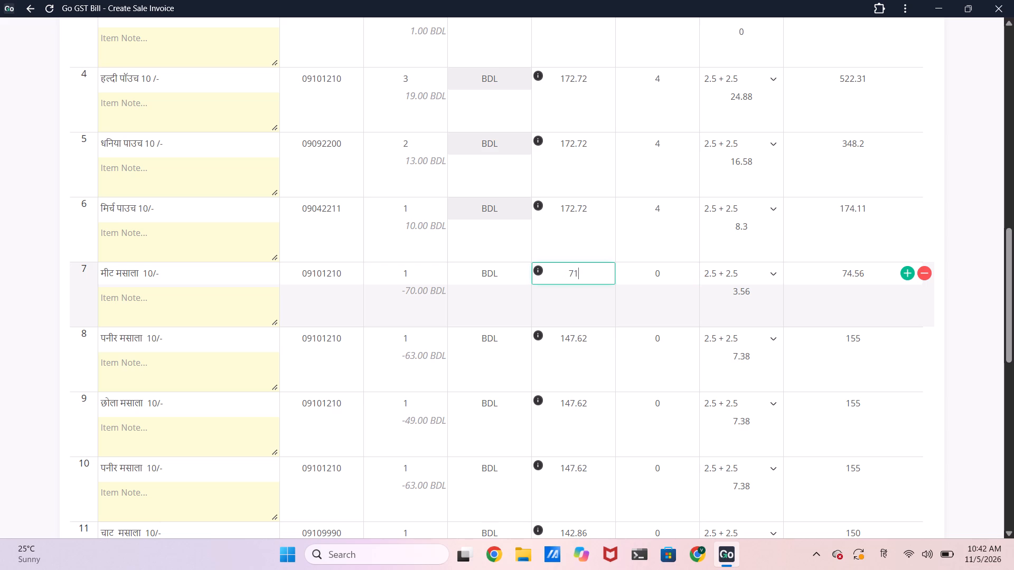
# Set the line total of item 7, मीट मसाला 10/-, to 75 again.
pyautogui.click(877, 271)
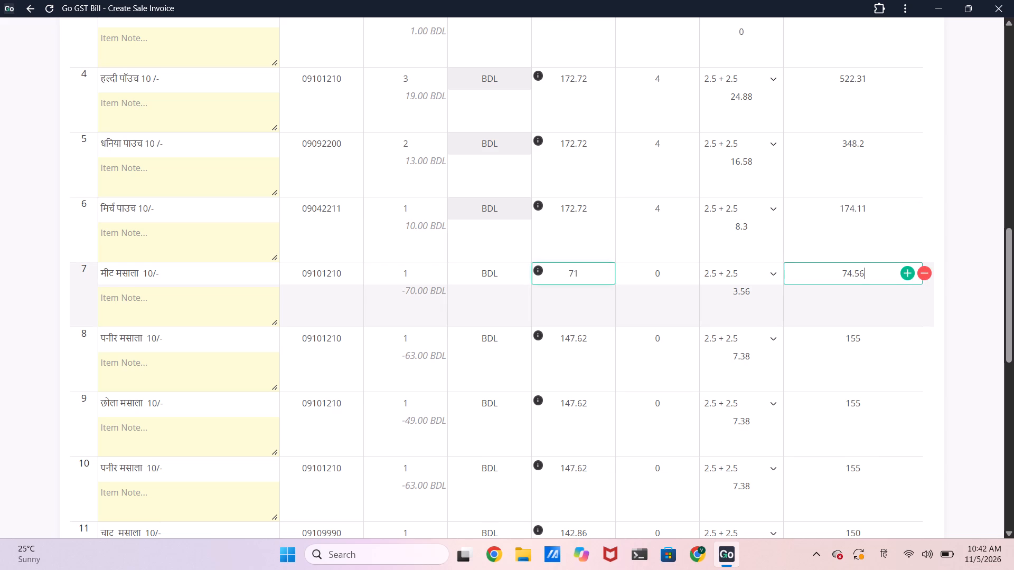
pyautogui.press('BackSpace')
pyautogui.press('BackSpace')
pyautogui.press('BackSpace')
pyautogui.press('BackSpace')
pyautogui.press('BackSpace')
pyautogui.press('BackSpace')
pyautogui.press('BackSpace')
pyautogui.press('BackSpace')
pyautogui.write('75')
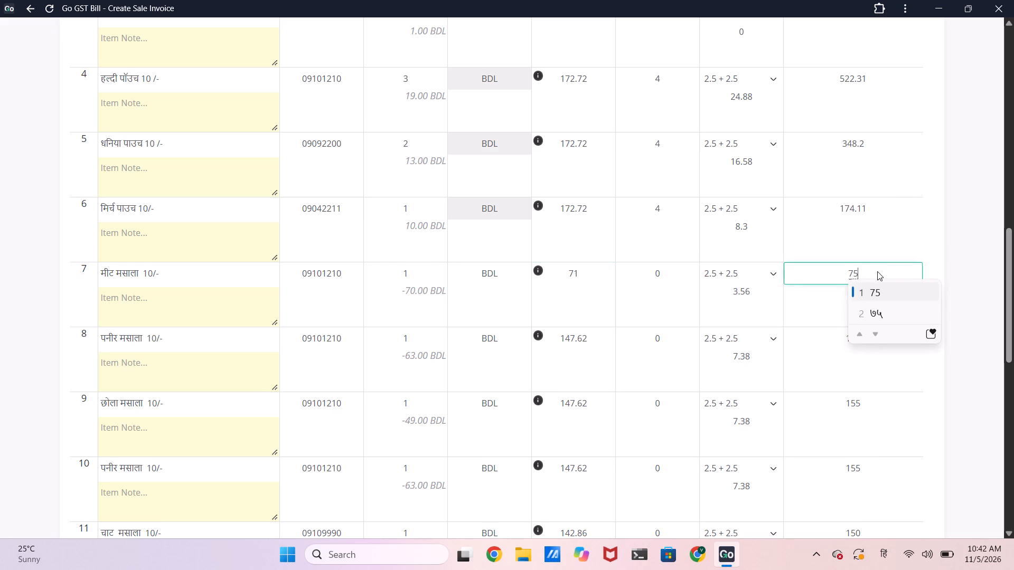
# Set the line total of item 7, मीट मसाला 10/-, to 73, then its quantity to 6.
pyautogui.click(591, 273)
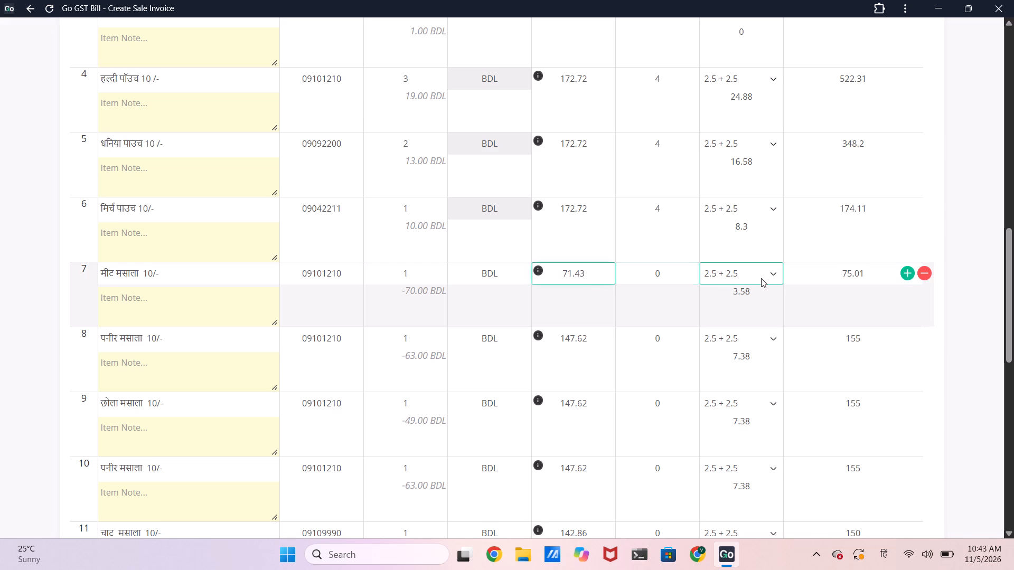
pyautogui.click(872, 276)
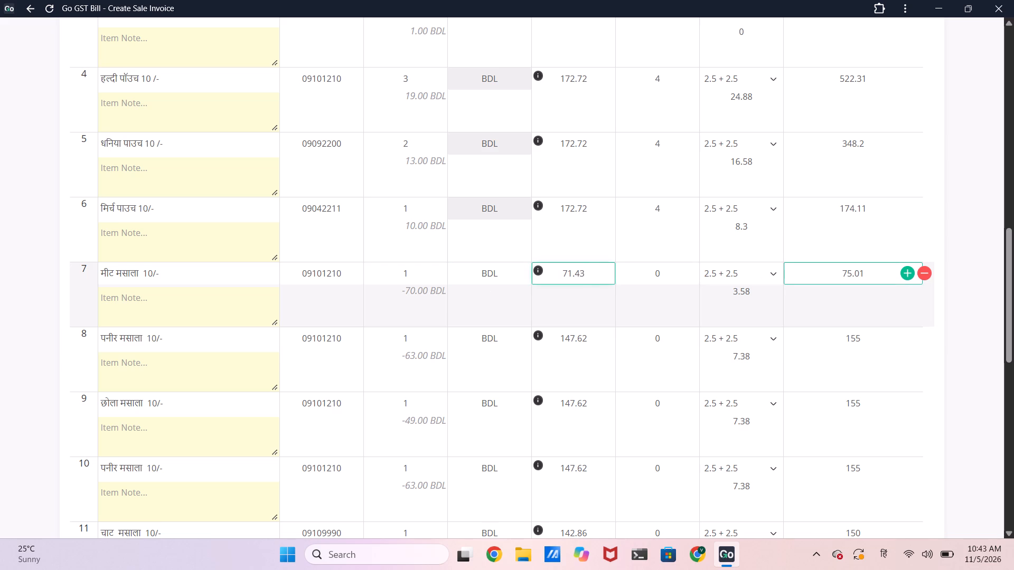
pyautogui.press('BackSpace')
pyautogui.press('BackSpace')
pyautogui.press('BackSpace')
pyautogui.press('BackSpace')
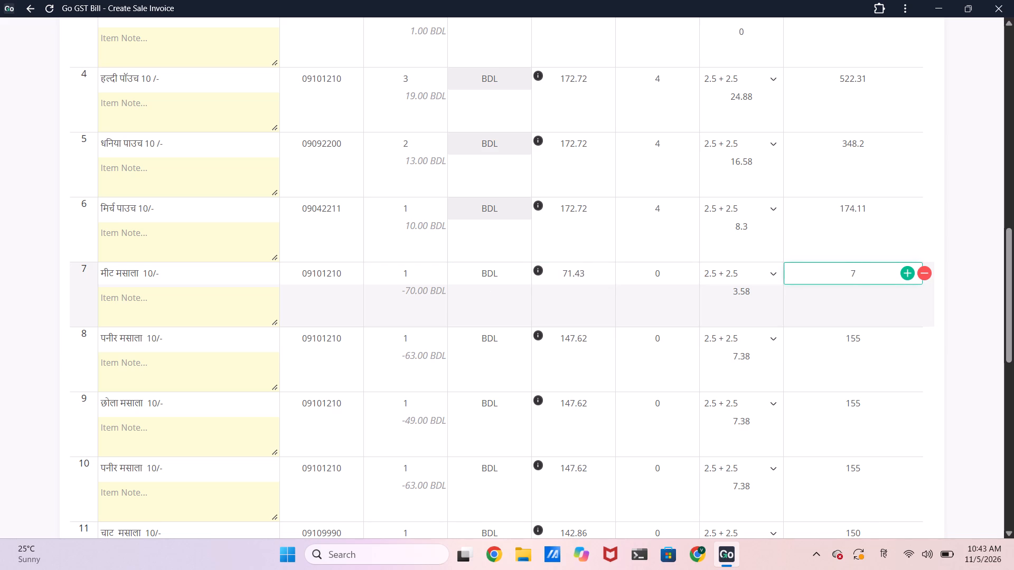
pyautogui.press('3')
pyautogui.click(607, 279)
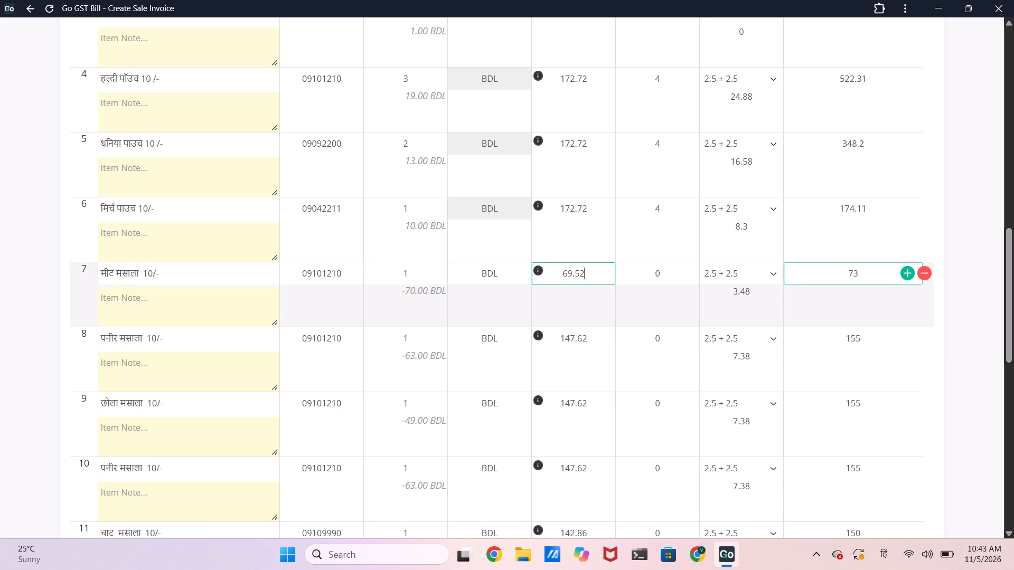
pyautogui.click(426, 273)
pyautogui.press('6')
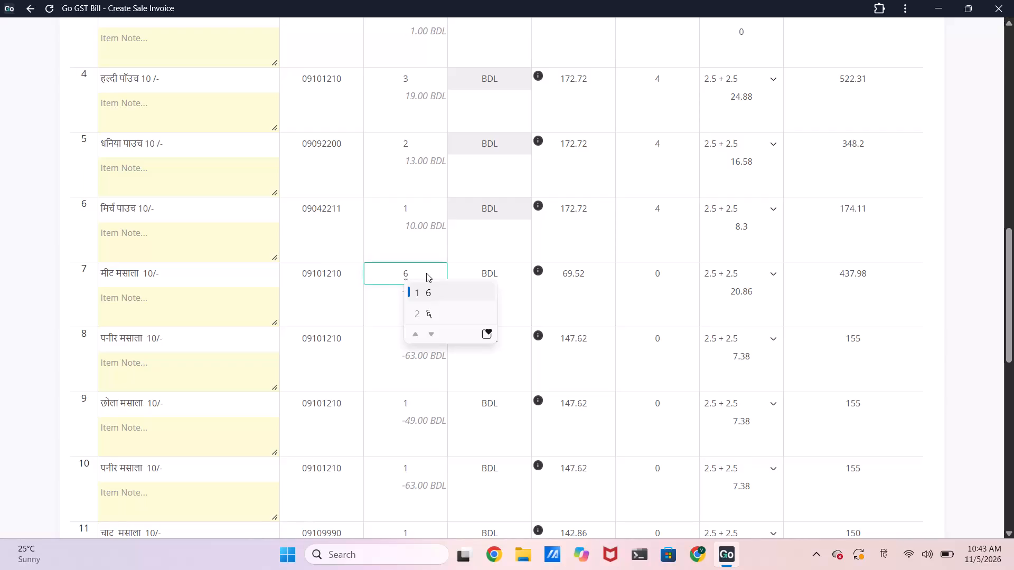
# Set the price of item 8, पनीर मसाला 10/-, to 69.52 and its quantity to 6.
pyautogui.click(596, 330)
pyautogui.press('BackSpace')
pyautogui.press('BackSpace')
pyautogui.press('BackSpace')
pyautogui.press('BackSpace')
pyautogui.press('BackSpace')
pyautogui.press('BackSpace')
pyautogui.press('BackSpace')
pyautogui.press('BackSpace')
pyautogui.press('BackSpace')
pyautogui.press('BackSpace')
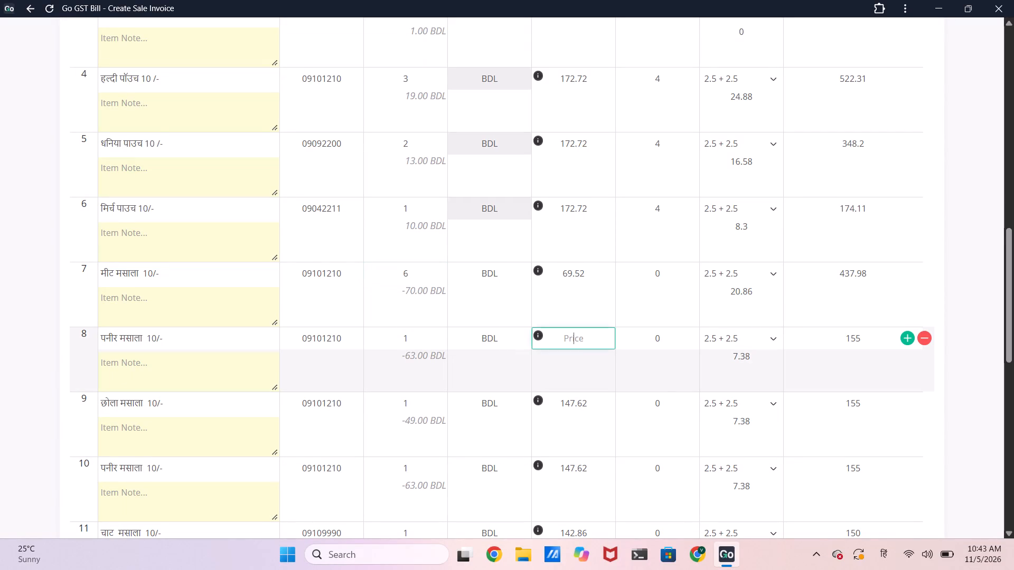
pyautogui.write('69.52')
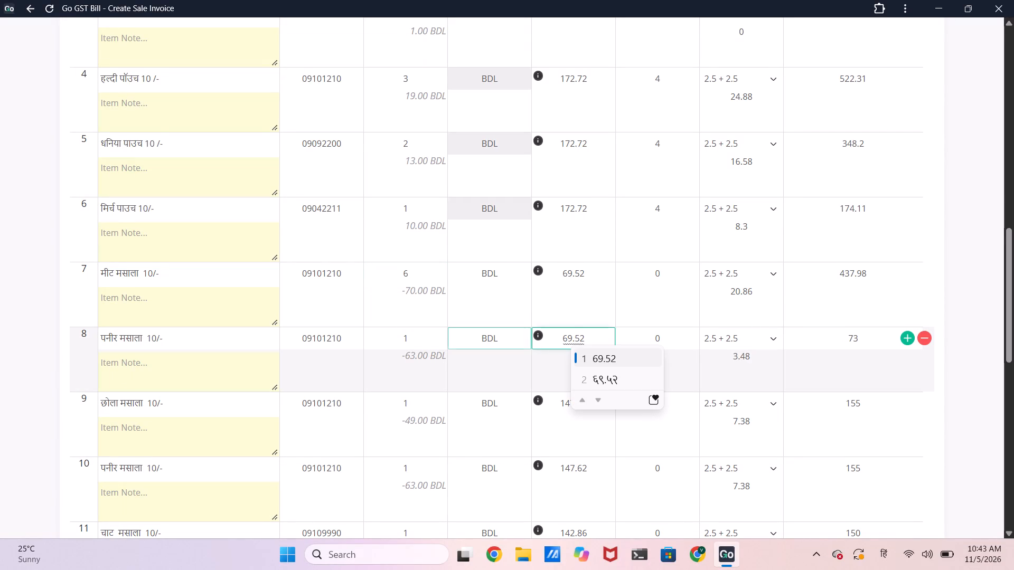
pyautogui.click(414, 334)
pyautogui.press('6')
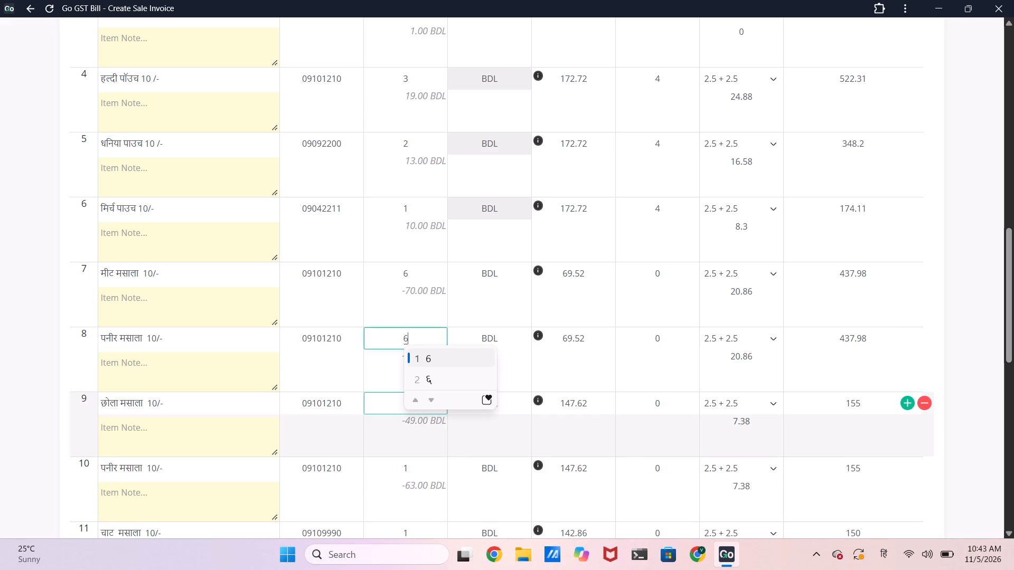
# Set the price of item 9, छोला मसाला 10/-, to 69.52 and its quantity to 6.
pyautogui.click(384, 397)
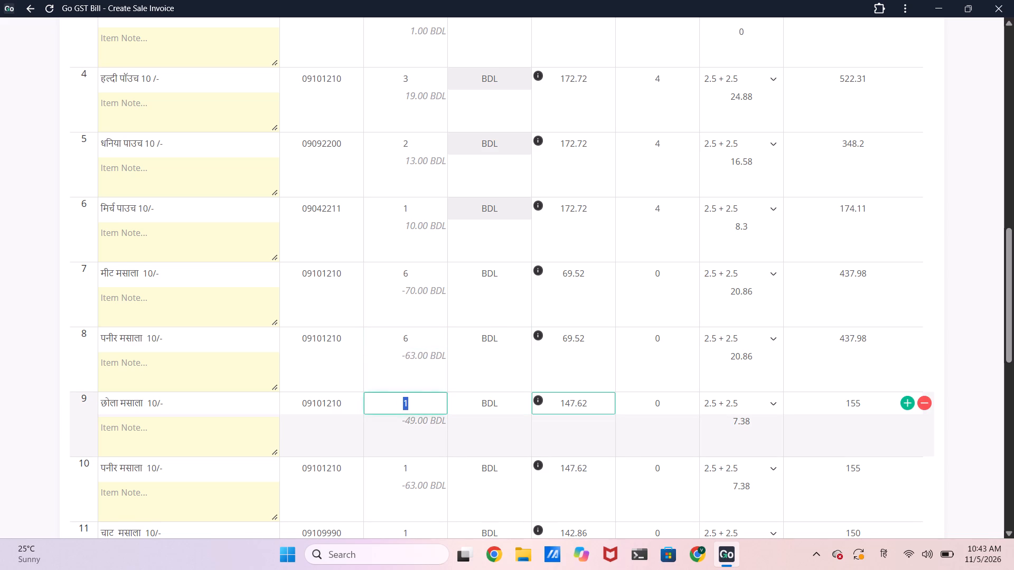
pyautogui.click(603, 403)
pyautogui.press('BackSpace')
pyautogui.press('BackSpace')
pyautogui.press('BackSpace')
pyautogui.press('BackSpace')
pyautogui.press('BackSpace')
pyautogui.press('BackSpace')
pyautogui.press('BackSpace')
pyautogui.press('BackSpace')
pyautogui.press('BackSpace')
pyautogui.press('BackSpace')
pyautogui.press('BackSpace')
pyautogui.press('BackSpace')
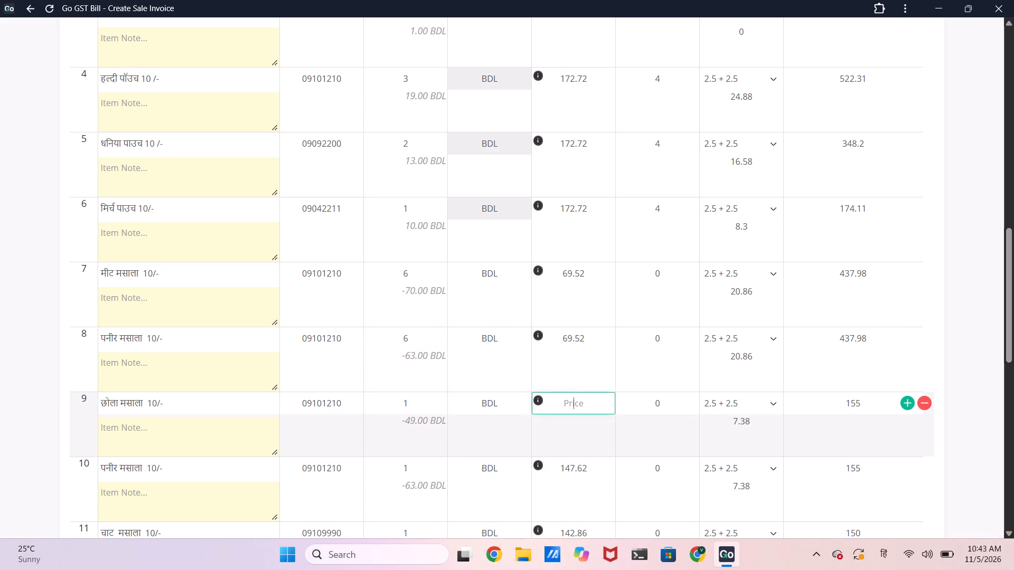
pyautogui.write('69.52')
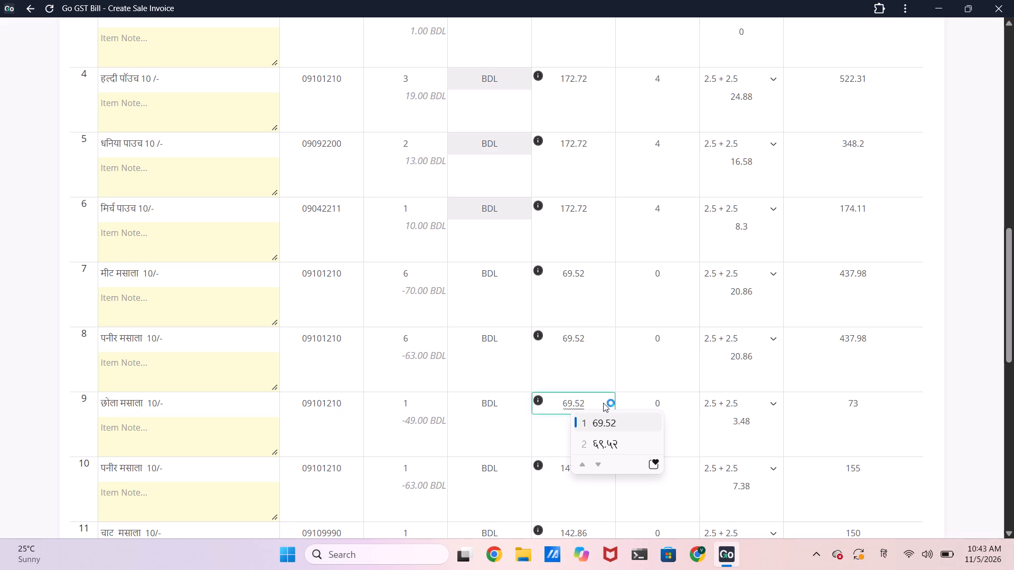
pyautogui.click(405, 407)
pyautogui.press('6')
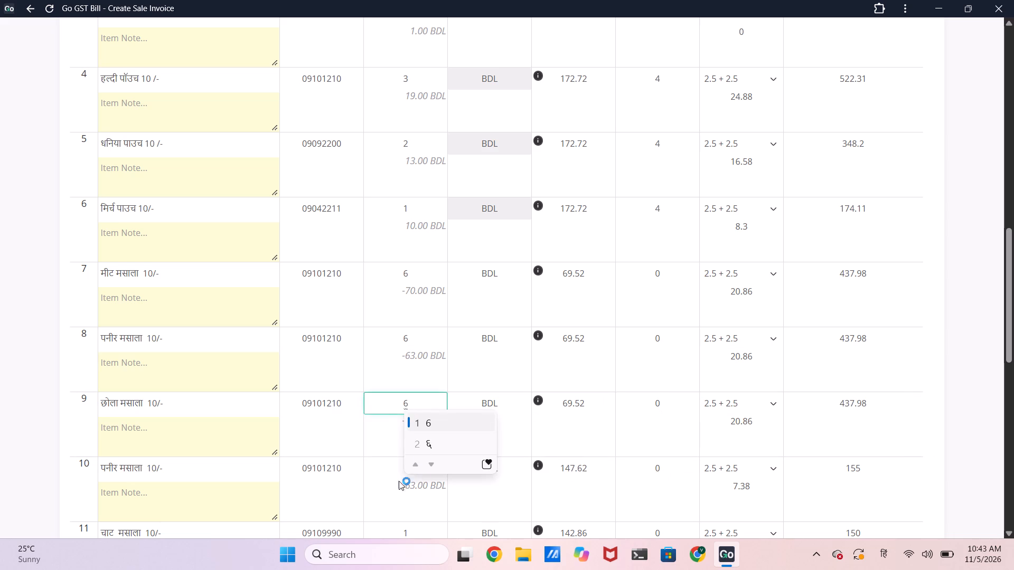
# Set the quantity of item 10, पनीर मसाला 10/-, to 6 and its price to 69.52.
pyautogui.click(389, 464)
pyautogui.press('6')
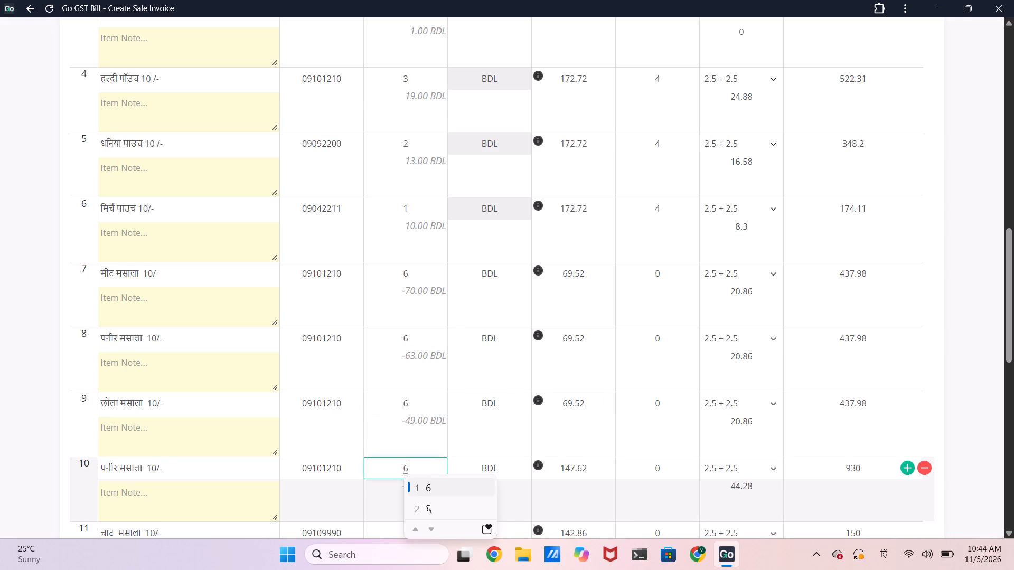
pyautogui.click(596, 473)
pyautogui.press('BackSpace')
pyautogui.press('BackSpace')
pyautogui.press('BackSpace')
pyautogui.press('BackSpace')
pyautogui.press('BackSpace')
pyautogui.press('BackSpace')
pyautogui.press('BackSpace')
pyautogui.press('BackSpace')
pyautogui.press('BackSpace')
pyautogui.press('BackSpace')
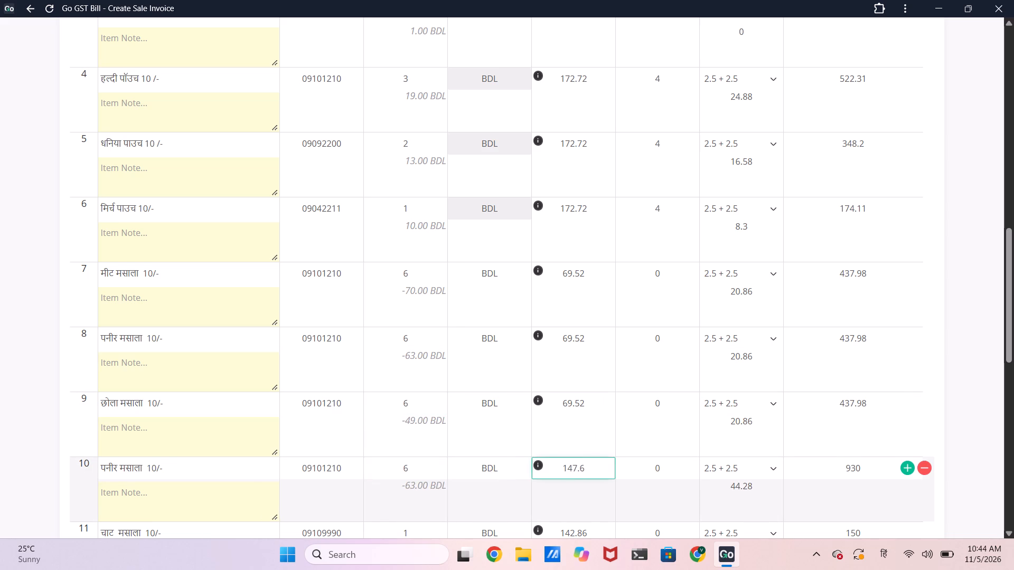
pyautogui.write('69.52')
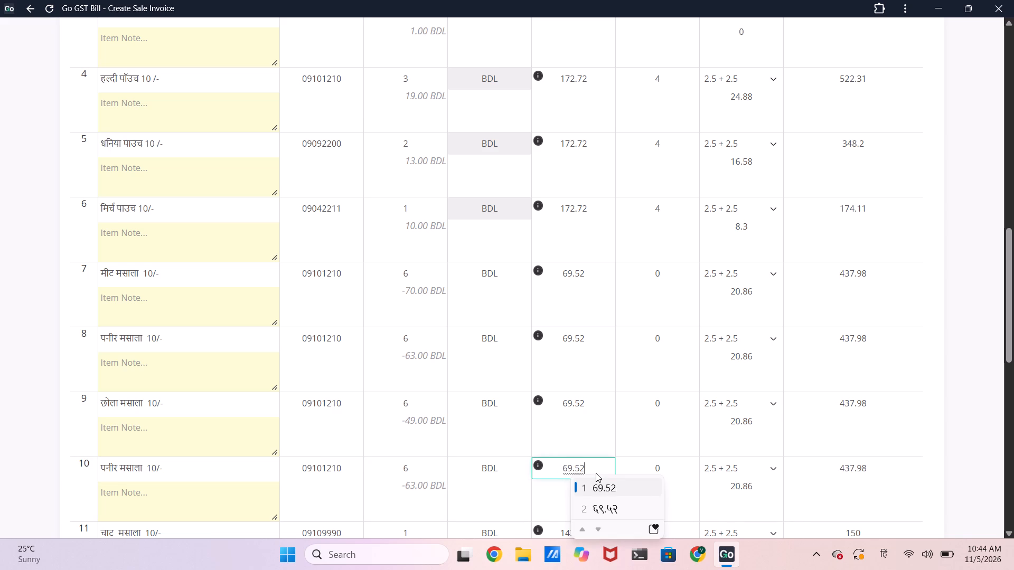
# Set the quantity of item 11, चाट मसाला 10/-, to 2 and its price to 69.52.
pyautogui.scroll(-3, 596, 473)
pyautogui.scroll(-1, 499, 490)
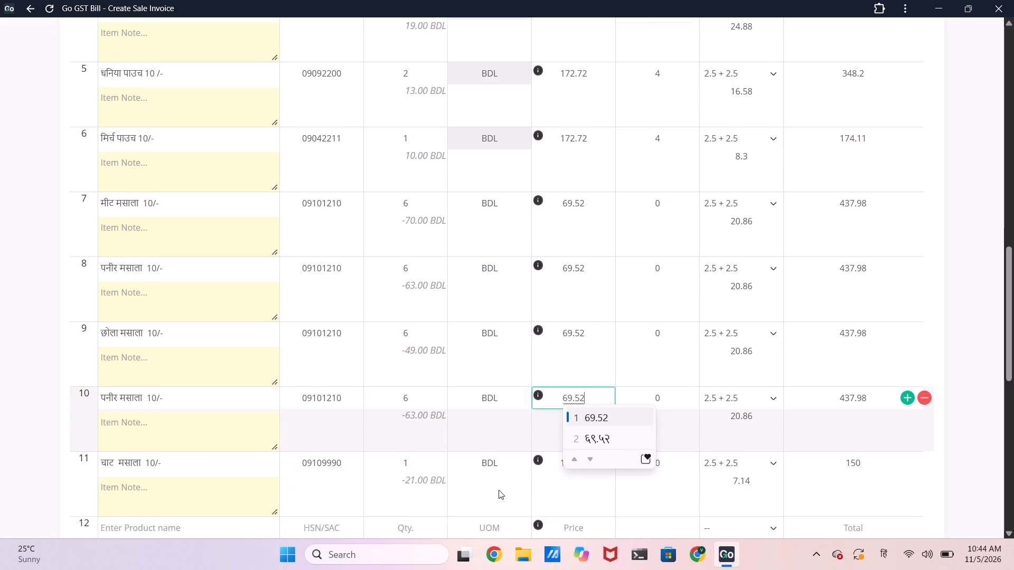
pyautogui.scroll(-1, 499, 490)
pyautogui.click(415, 386)
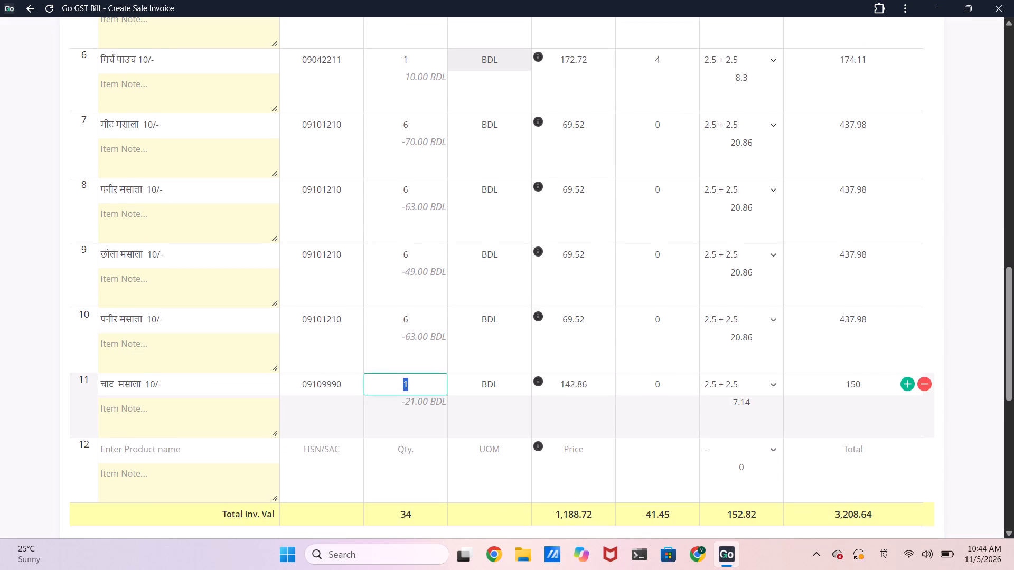
pyautogui.press('2')
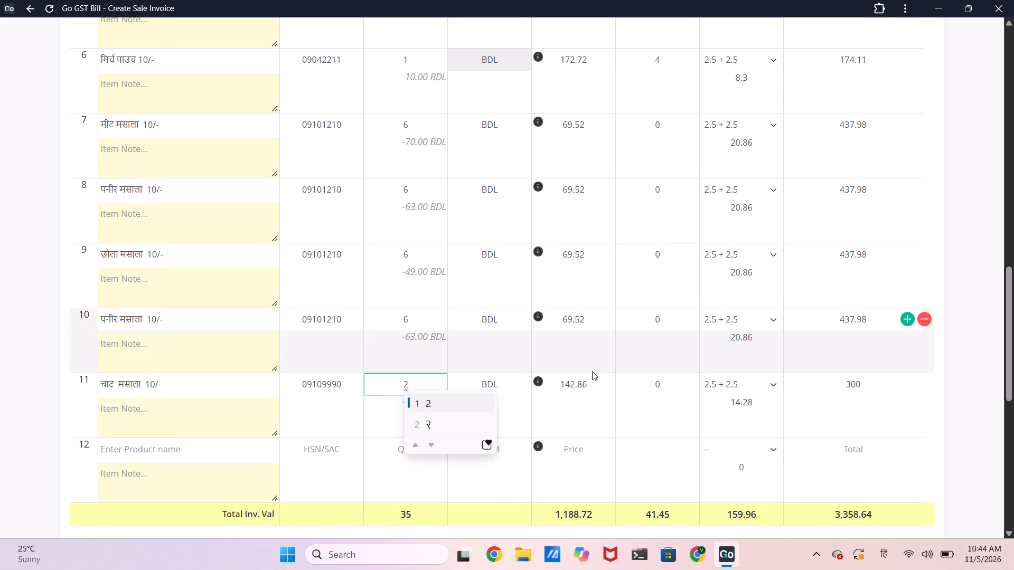
pyautogui.click(592, 381)
pyautogui.press('BackSpace')
pyautogui.press('BackSpace')
pyautogui.press('BackSpace')
pyautogui.press('BackSpace')
pyautogui.press('BackSpace')
pyautogui.press('BackSpace')
pyautogui.press('BackSpace')
pyautogui.press('BackSpace')
pyautogui.press('BackSpace')
pyautogui.press('BackSpace')
pyautogui.press('BackSpace')
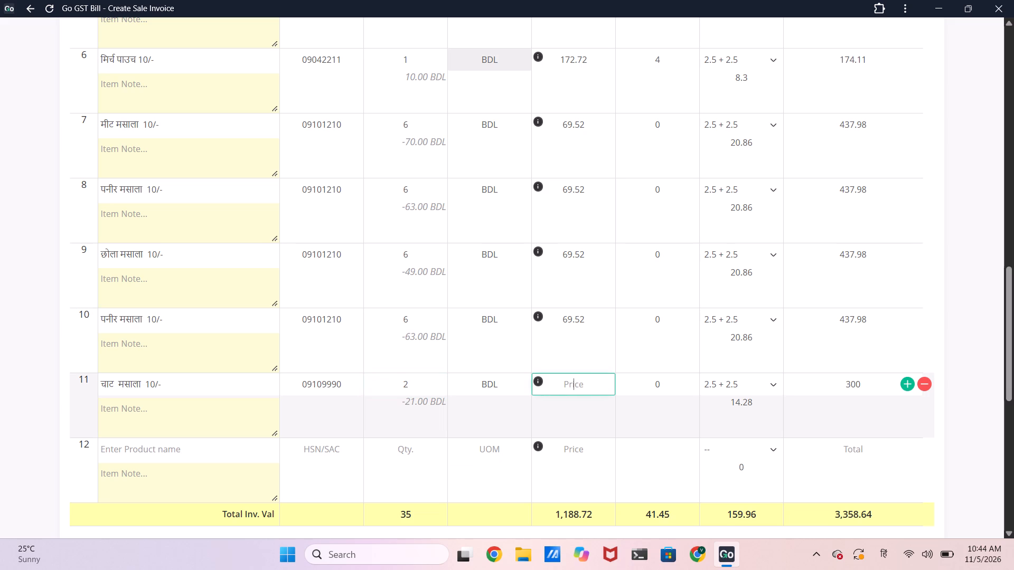
pyautogui.write('69.52')
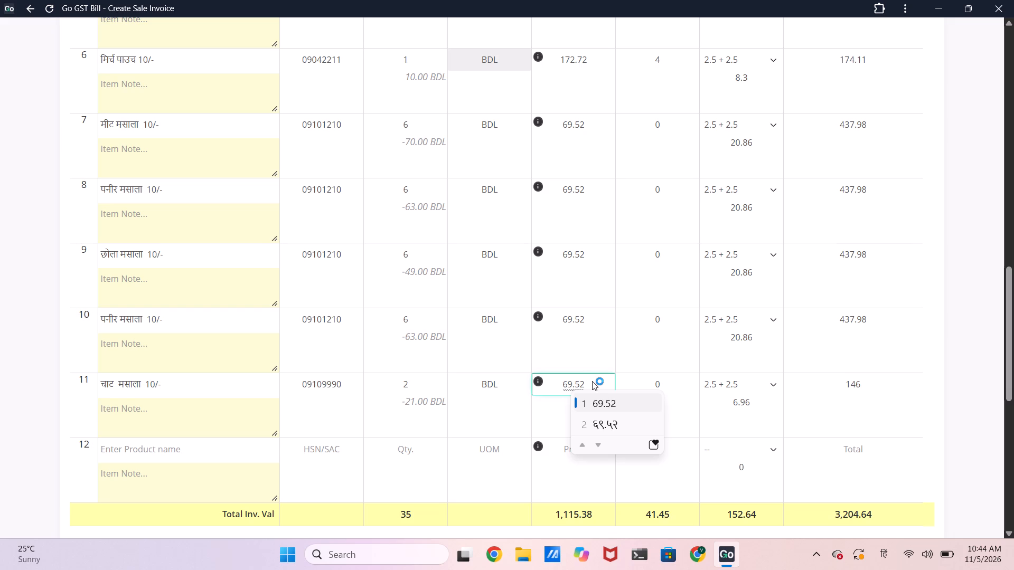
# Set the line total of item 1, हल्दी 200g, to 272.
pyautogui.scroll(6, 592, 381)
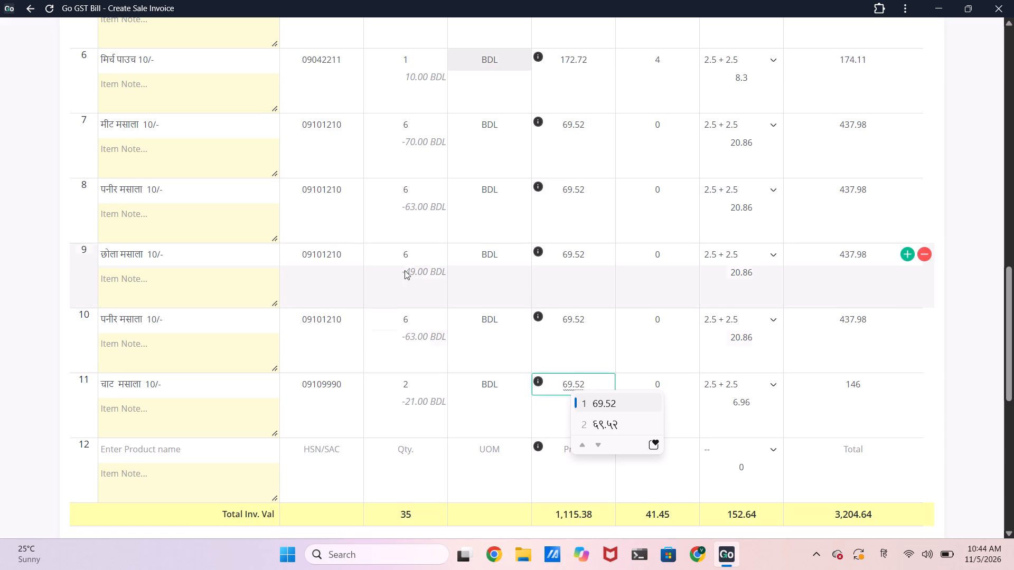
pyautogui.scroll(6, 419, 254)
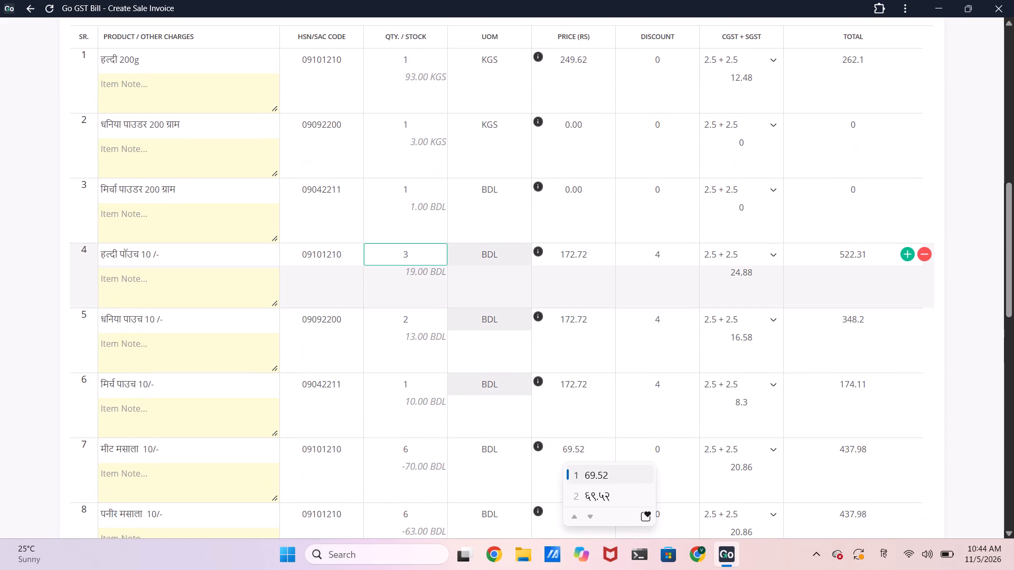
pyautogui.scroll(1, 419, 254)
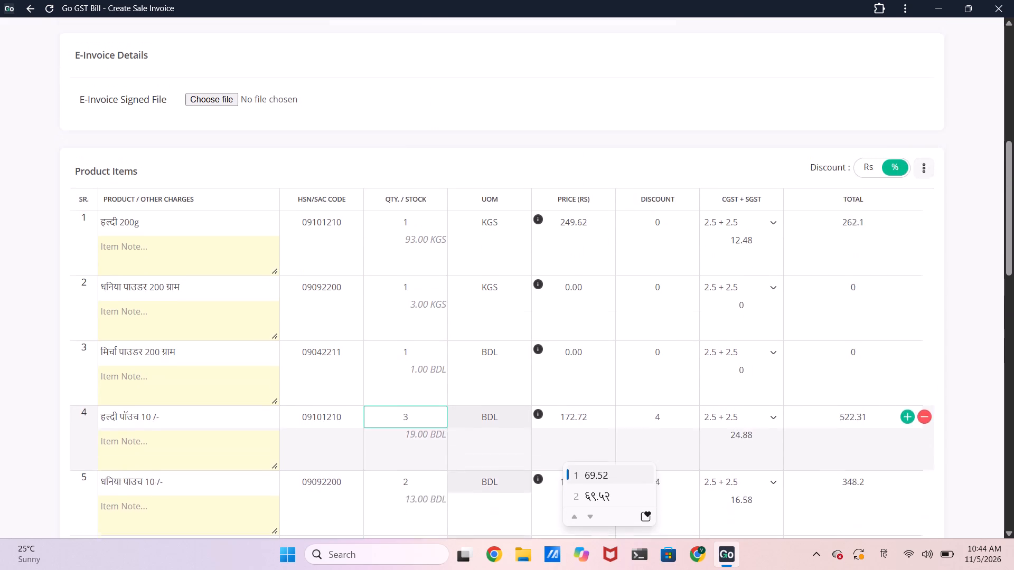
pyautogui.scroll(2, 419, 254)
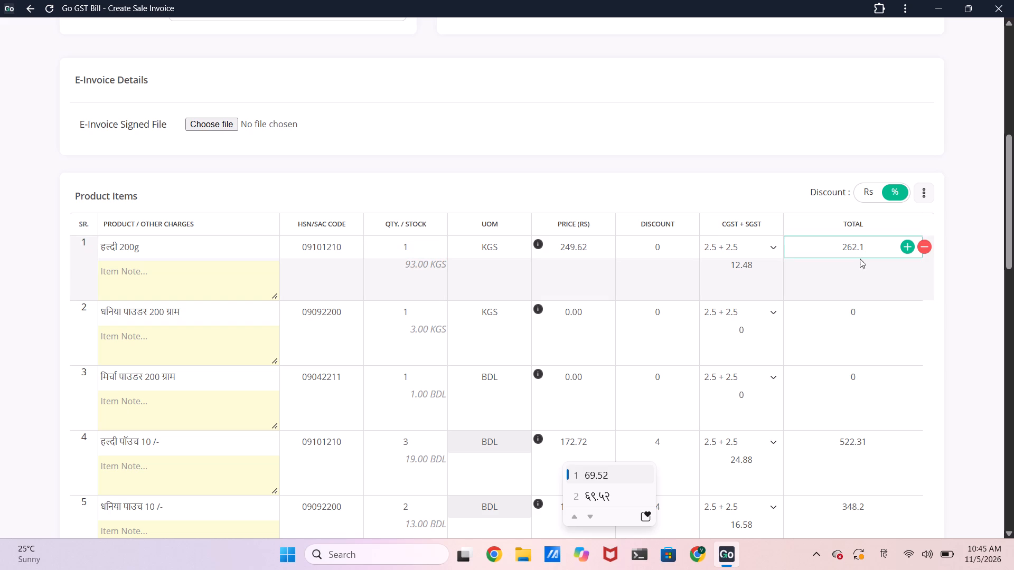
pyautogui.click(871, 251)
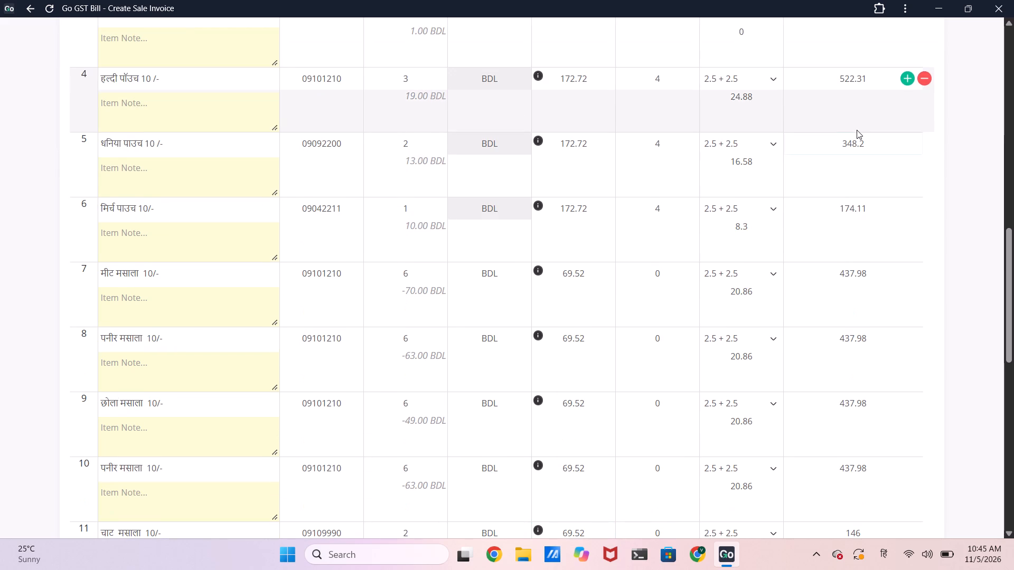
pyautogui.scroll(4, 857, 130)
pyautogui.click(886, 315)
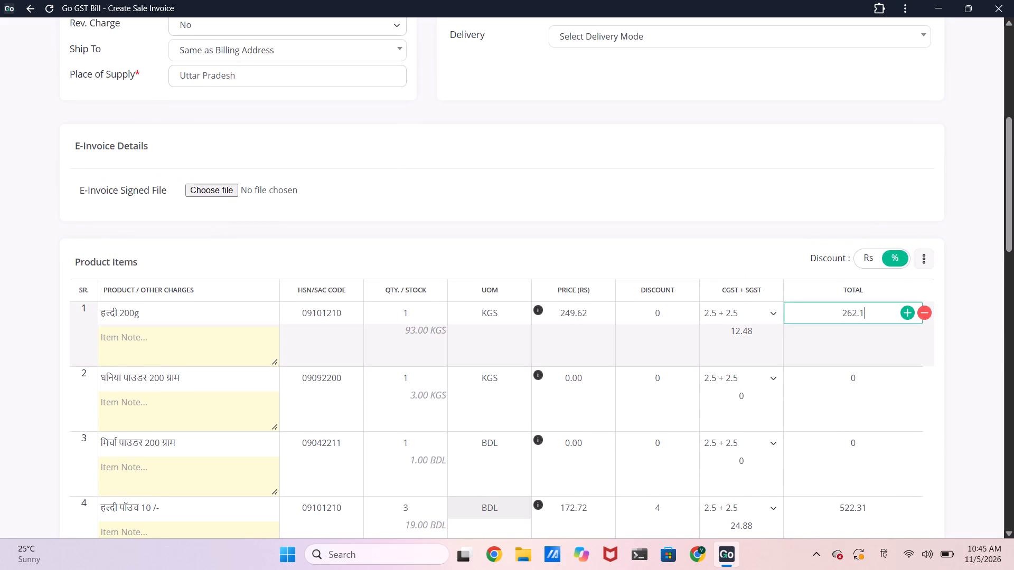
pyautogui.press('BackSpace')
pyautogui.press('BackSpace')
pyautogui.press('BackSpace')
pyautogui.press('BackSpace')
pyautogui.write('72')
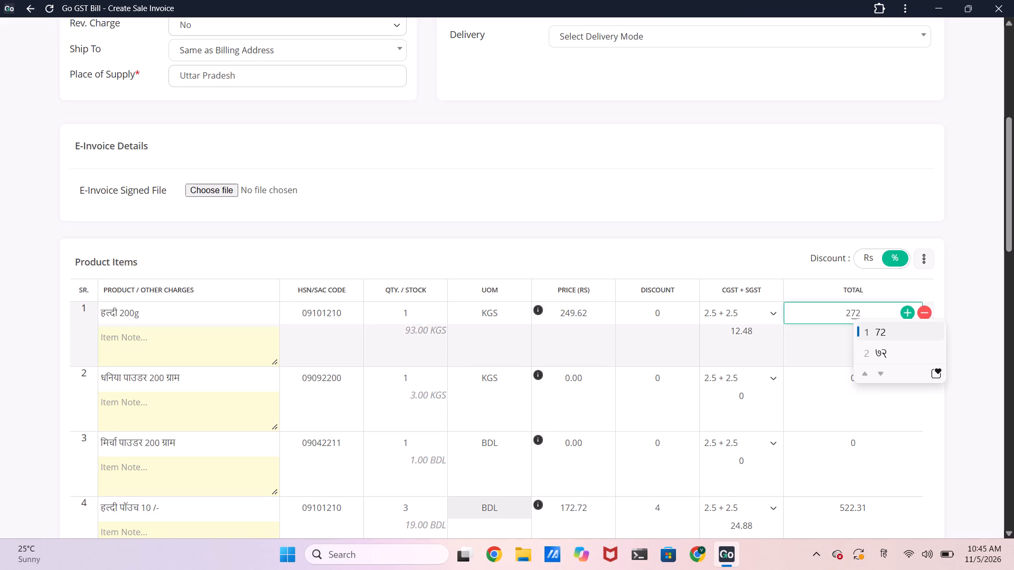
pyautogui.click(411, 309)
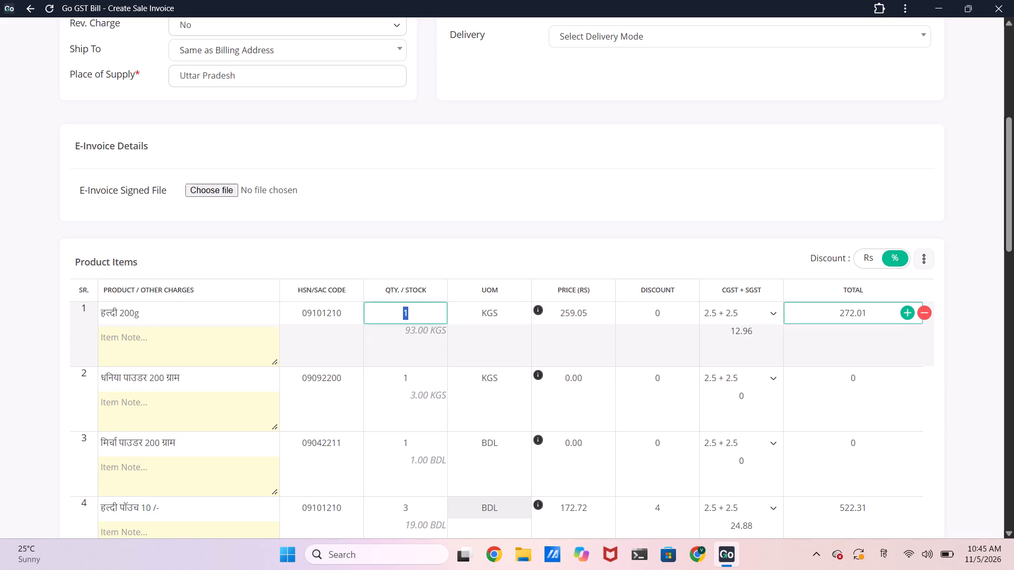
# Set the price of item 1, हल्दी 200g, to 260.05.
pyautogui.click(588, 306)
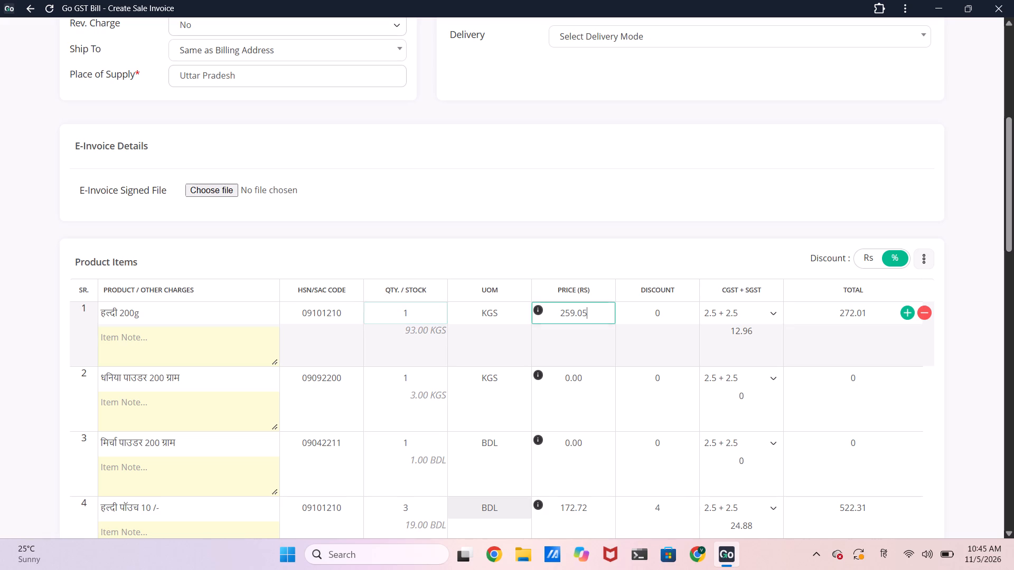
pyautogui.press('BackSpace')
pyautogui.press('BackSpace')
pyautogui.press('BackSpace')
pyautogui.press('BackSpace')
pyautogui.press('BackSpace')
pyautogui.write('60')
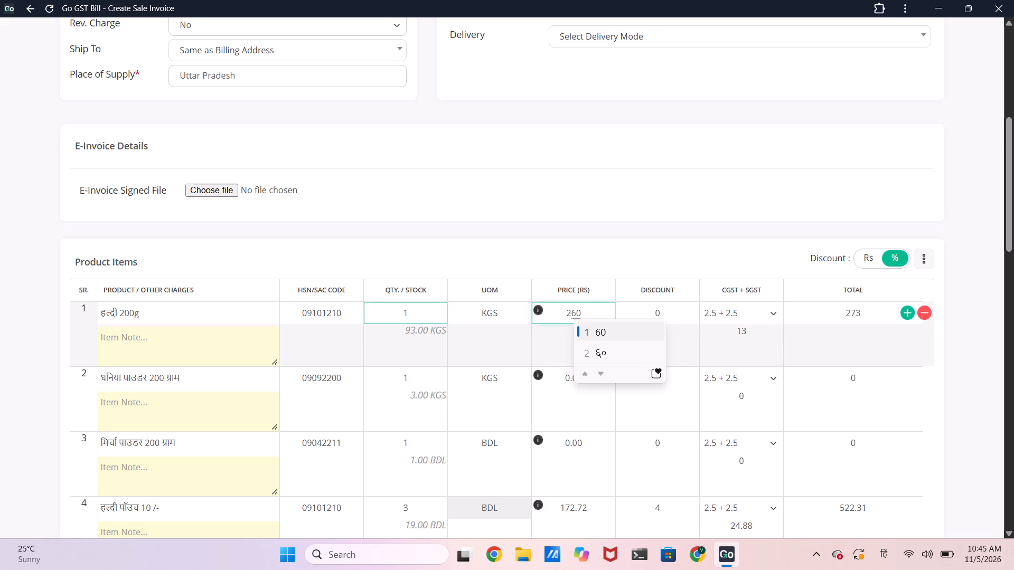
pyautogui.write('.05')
# Clear the discount of item 1, हल्दी 200g.
pyautogui.click(675, 319)
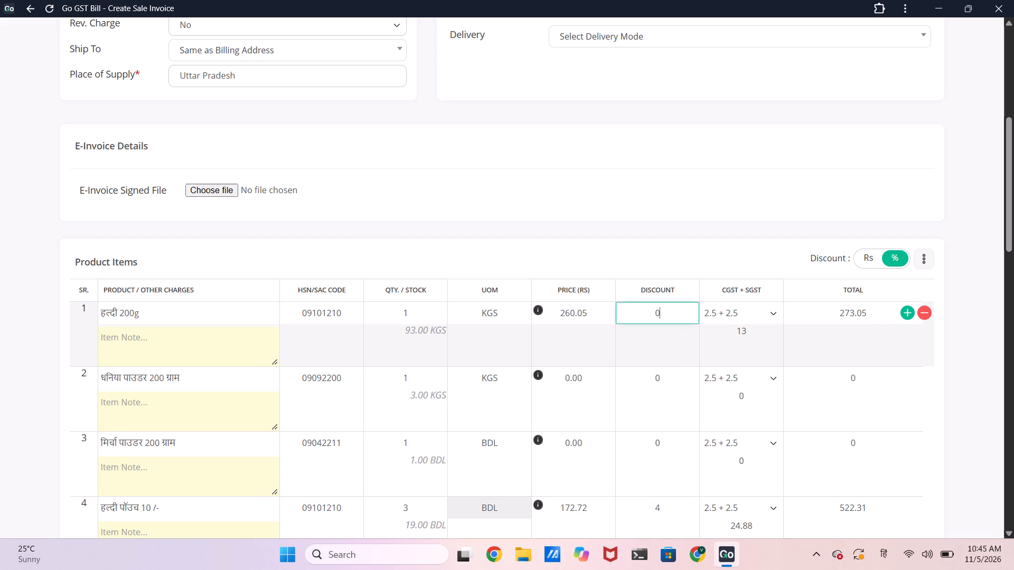
pyautogui.press('BackSpace')
# Set the price of item 1, हल्दी 200g, to 261.05.
pyautogui.click(609, 315)
pyautogui.press('BackSpace')
pyautogui.press('BackSpace')
pyautogui.press('BackSpace')
pyautogui.press('BackSpace')
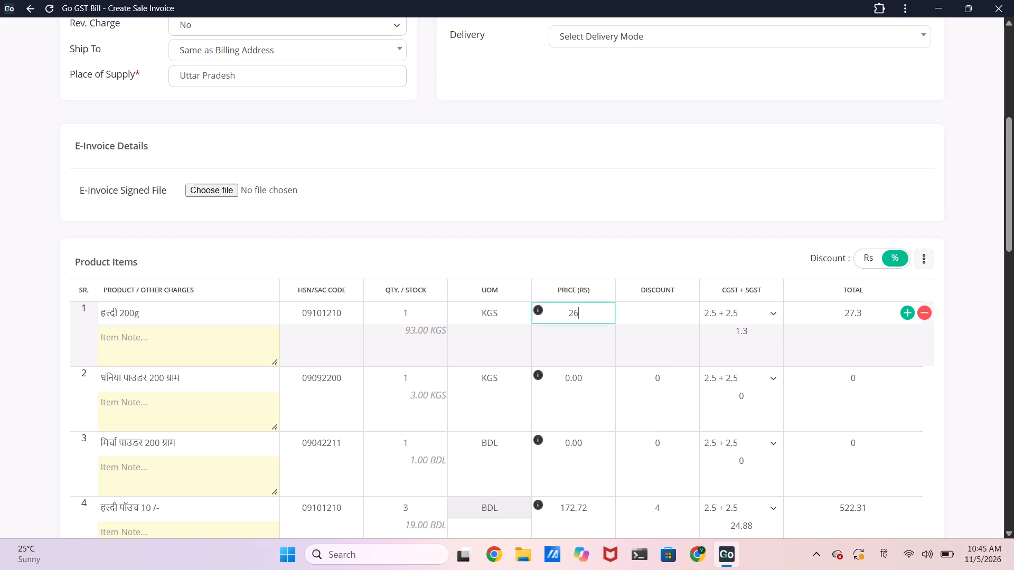
pyautogui.press('1')
pyautogui.write('.05')
pyautogui.click(675, 317)
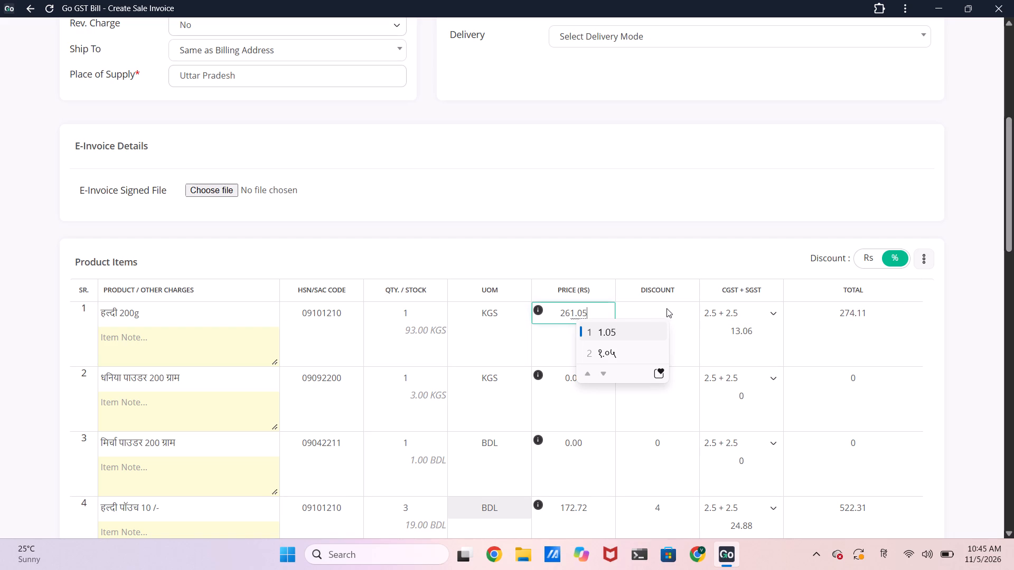
# Set the discount of item 1, हल्दी 200g, to 4%.
pyautogui.click(696, 315)
pyautogui.press('4')
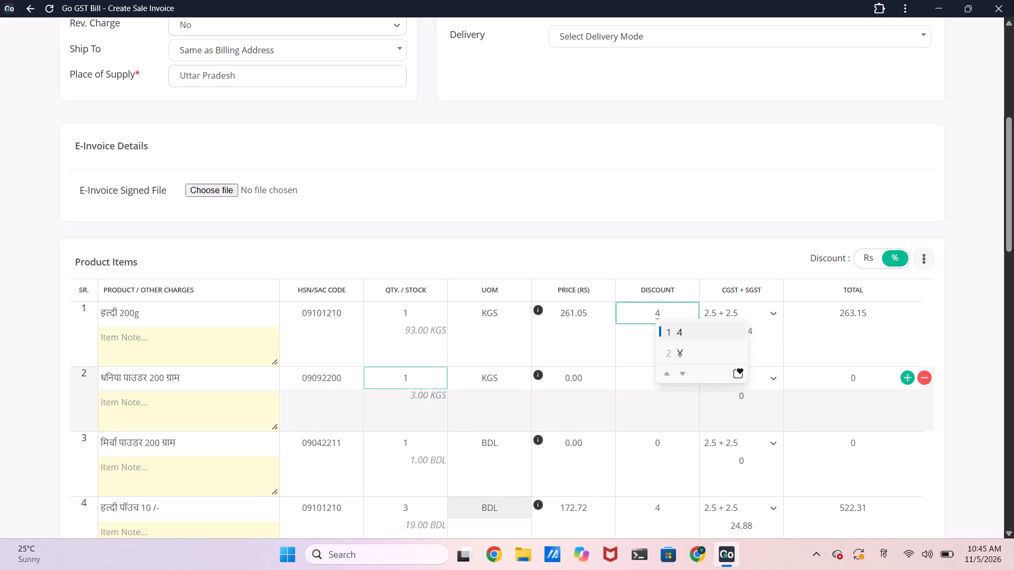
pyautogui.click(412, 381)
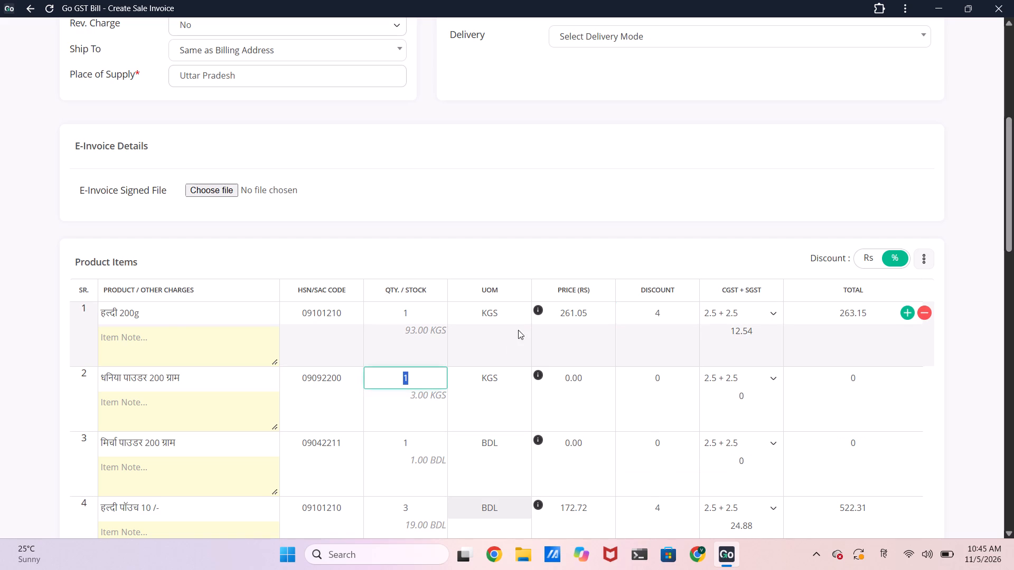
# Set the price of item 1, हल्दी 200g, to 261.
pyautogui.click(594, 313)
pyautogui.press('BackSpace')
pyautogui.press('BackSpace')
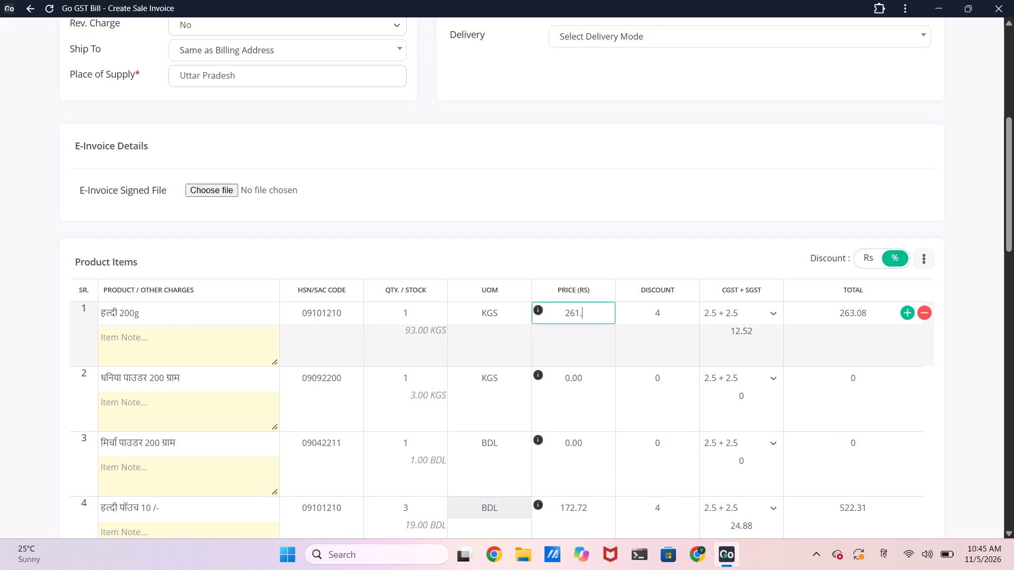
pyautogui.click(825, 305)
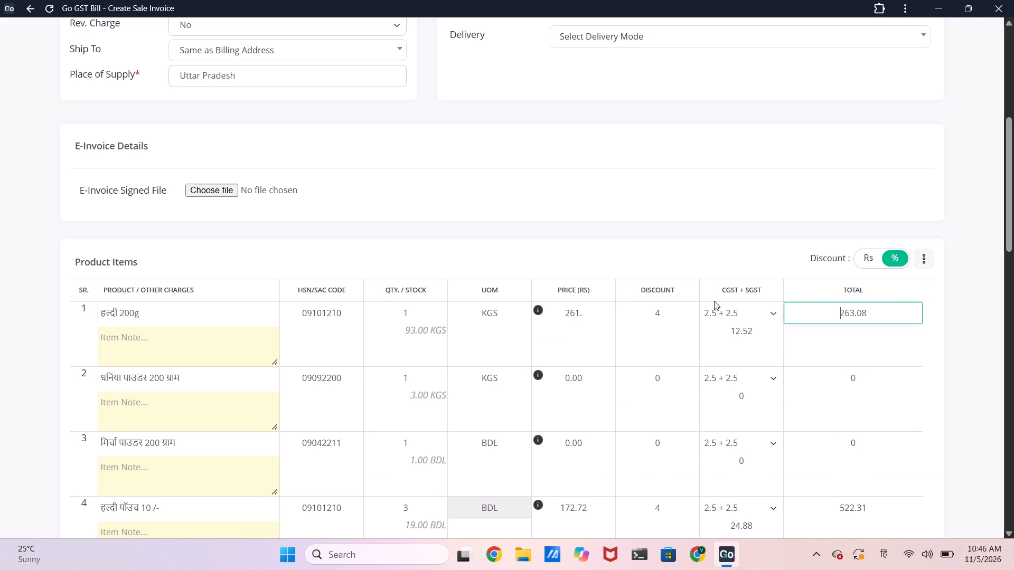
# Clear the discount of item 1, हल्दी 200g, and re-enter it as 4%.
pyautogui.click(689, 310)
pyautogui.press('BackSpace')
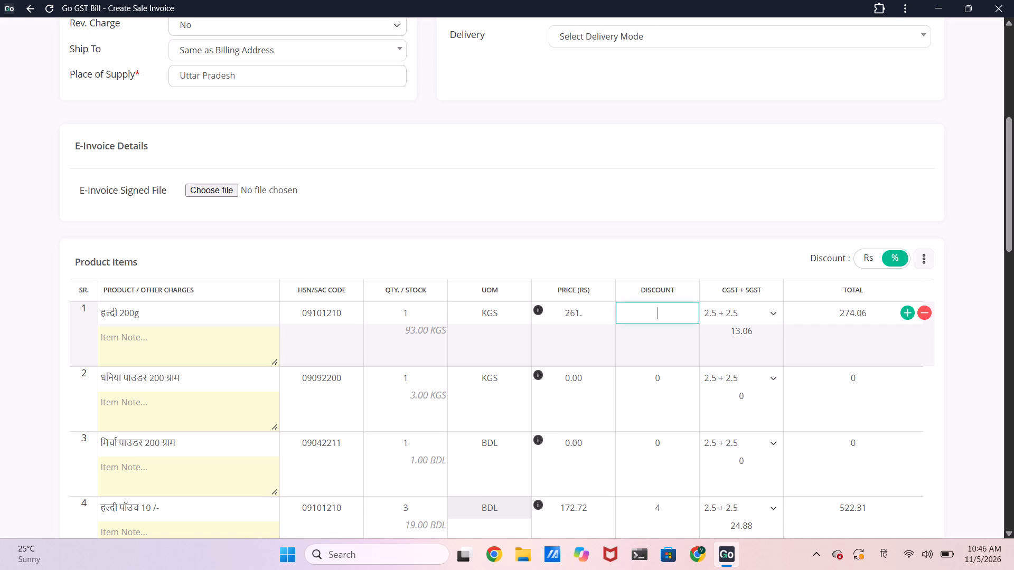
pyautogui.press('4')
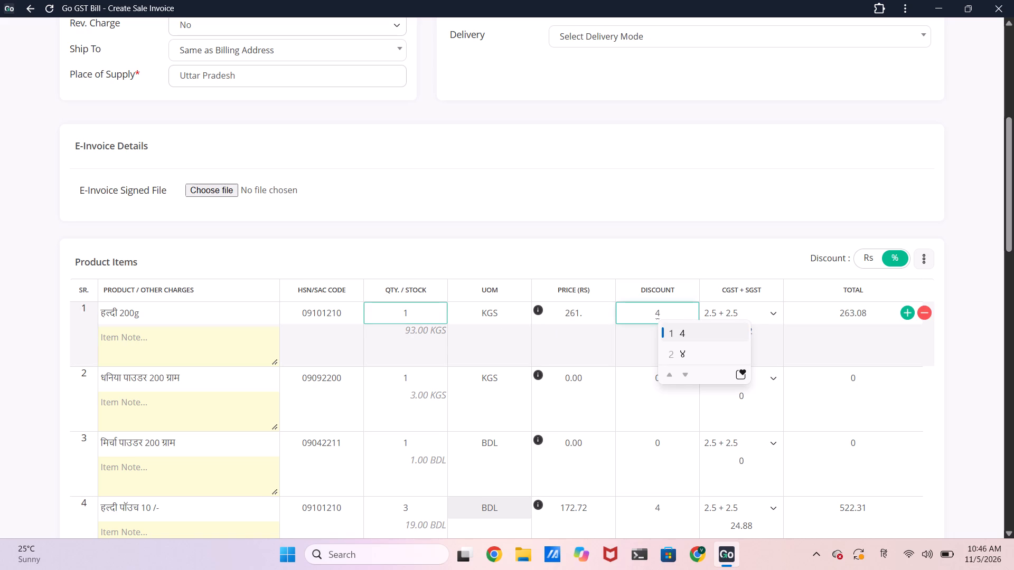
# Set the quantity of item 1, हल्दी 200g, to 5.
pyautogui.click(414, 312)
pyautogui.press('5')
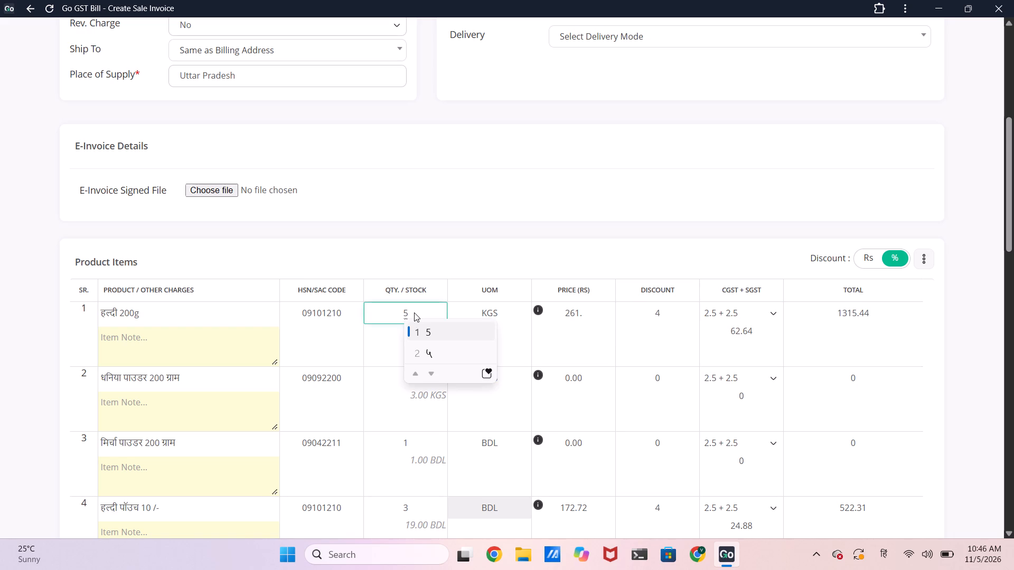
pyautogui.click(389, 382)
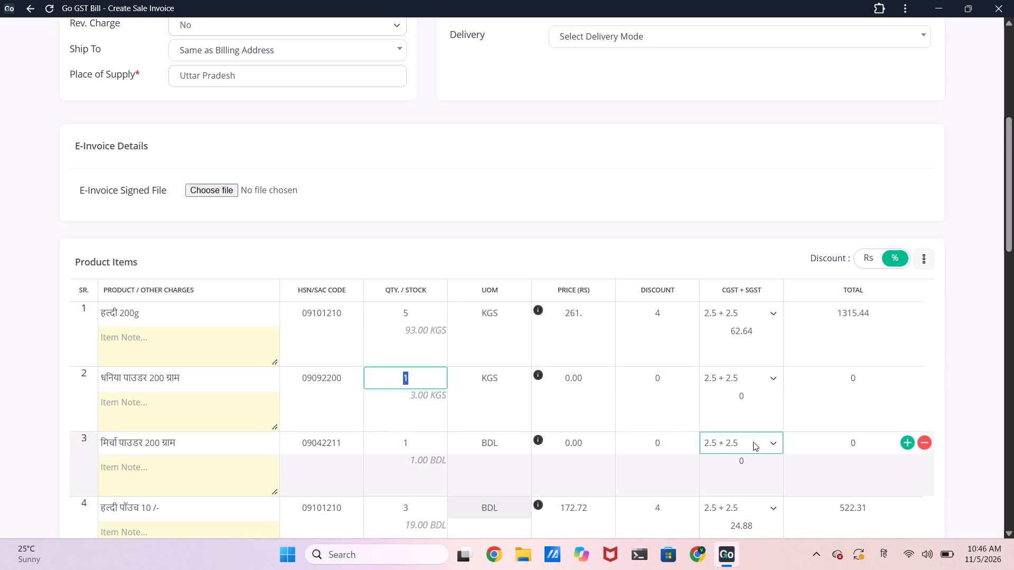
# Set the line total of item 3, मिर्चा पाउडर 200 ग्राम, to 349.
pyautogui.click(861, 442)
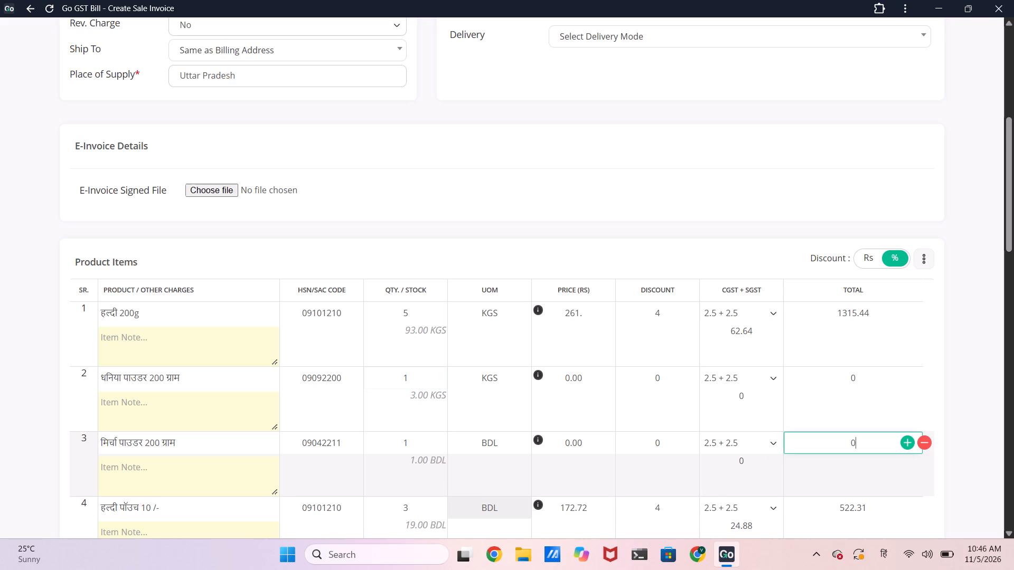
pyautogui.press('BackSpace')
pyautogui.write('334')
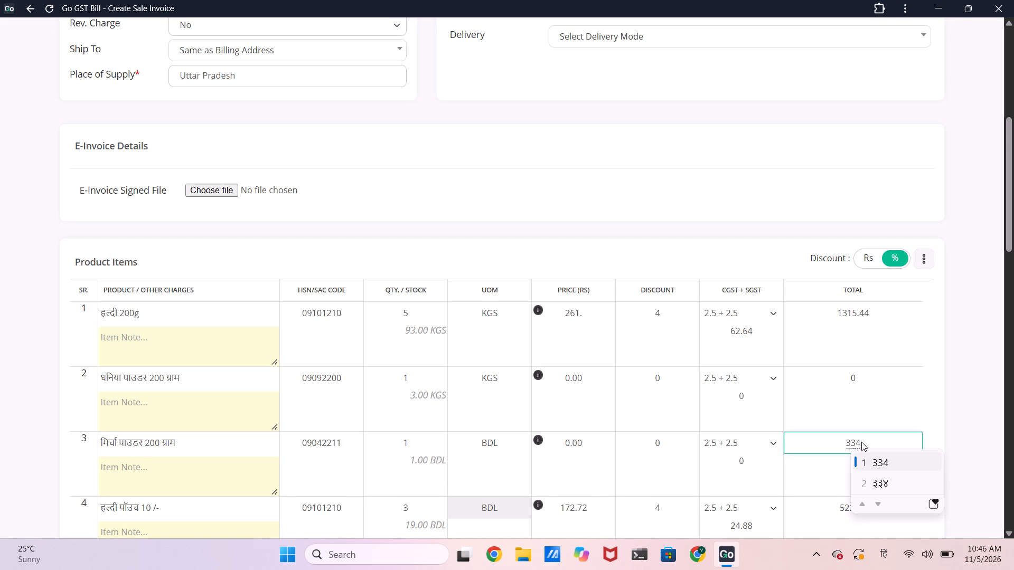
pyautogui.press('BackSpace')
pyautogui.press('BackSpace')
pyautogui.write('49')
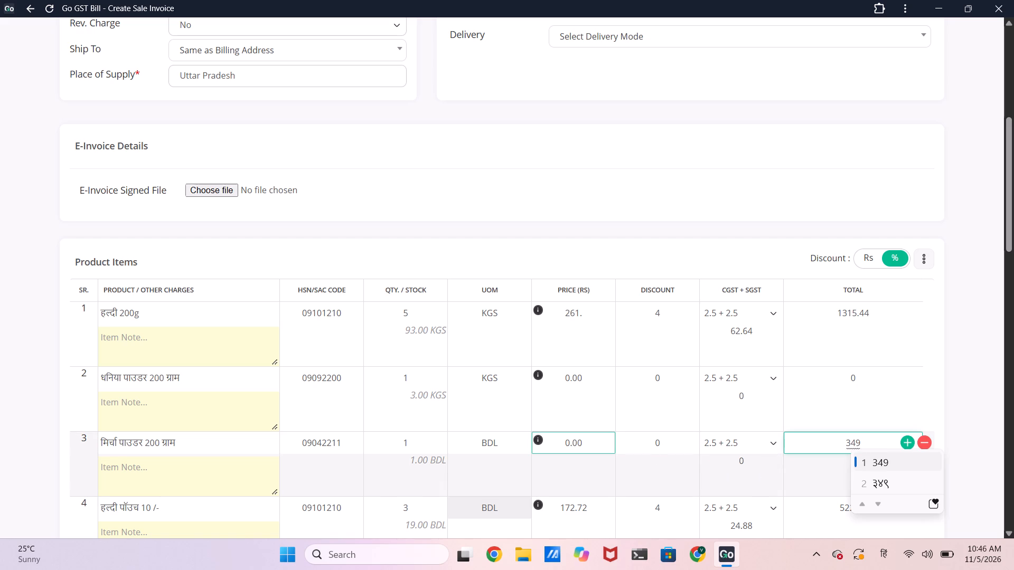
pyautogui.click(589, 448)
# Set the discount of item 3, मिर्चा पाउडर 200 ग्राम, to 4% and its quantity to 2.
pyautogui.click(690, 444)
pyautogui.press('BackSpace')
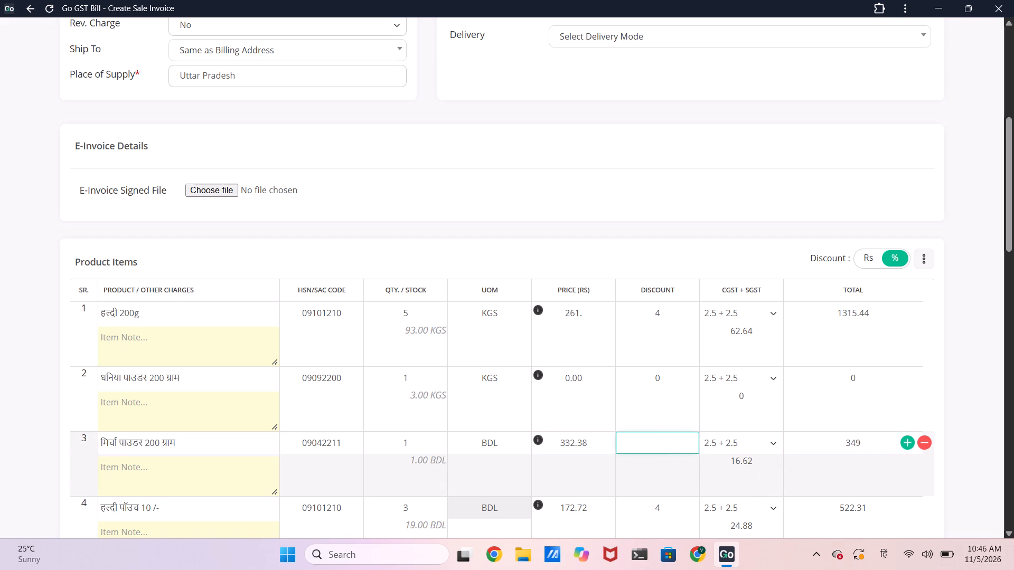
pyautogui.press('4')
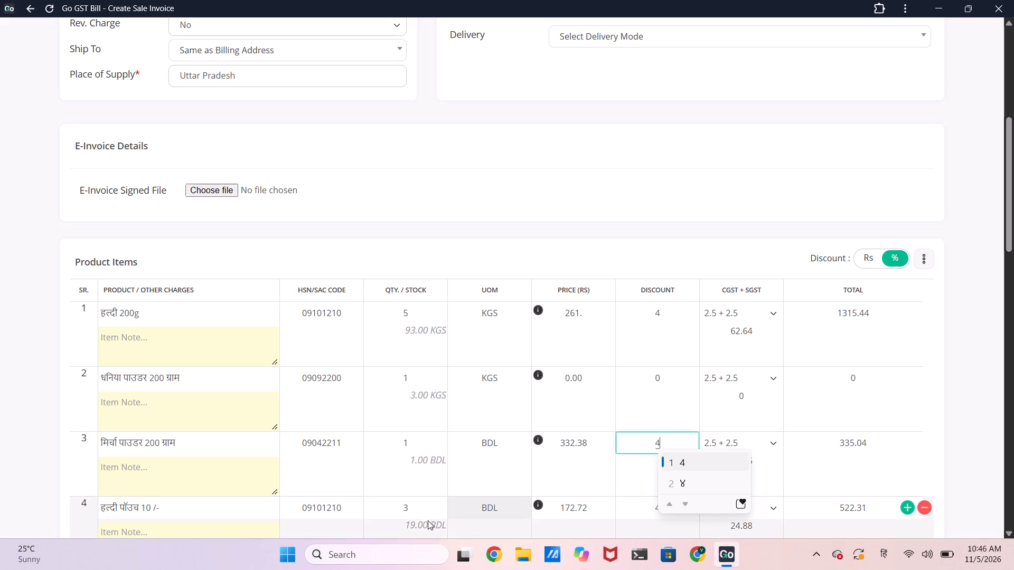
pyautogui.click(413, 448)
pyautogui.press('2')
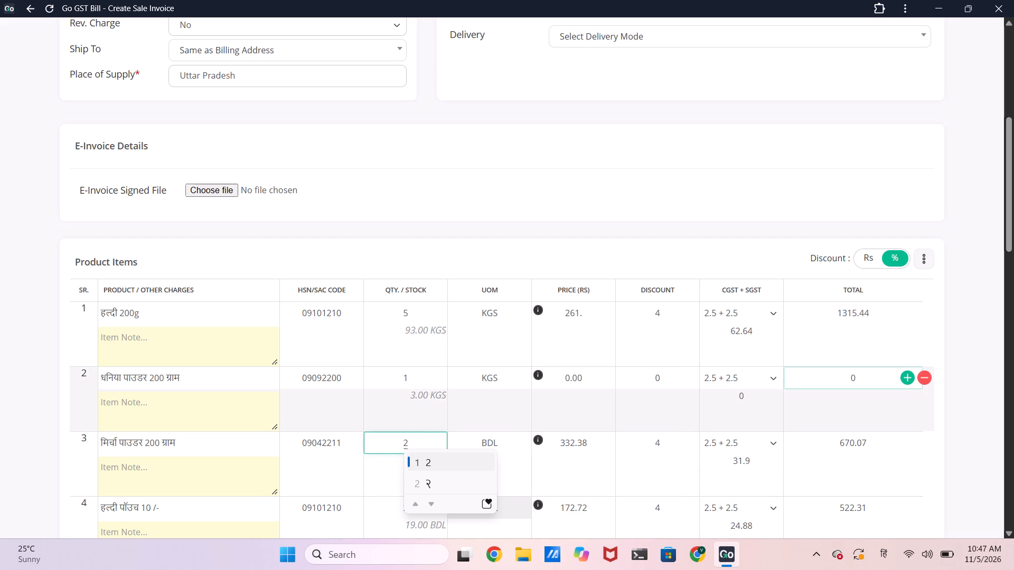
# Set the line total of item 2, धनिया पाउडर 200 ग्राम, to 259.
pyautogui.click(883, 377)
pyautogui.press('BackSpace')
pyautogui.press('2')
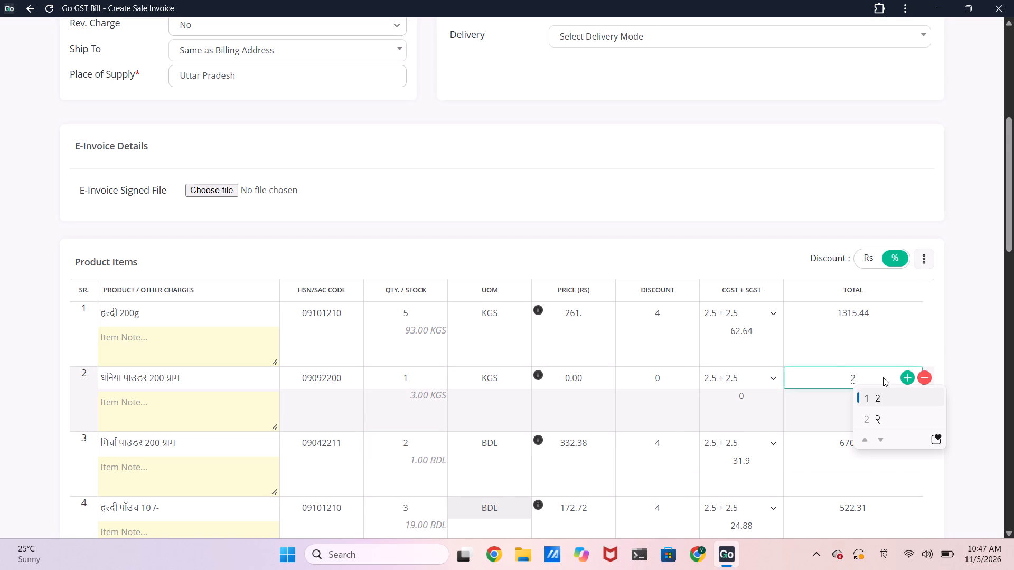
pyautogui.press('5')
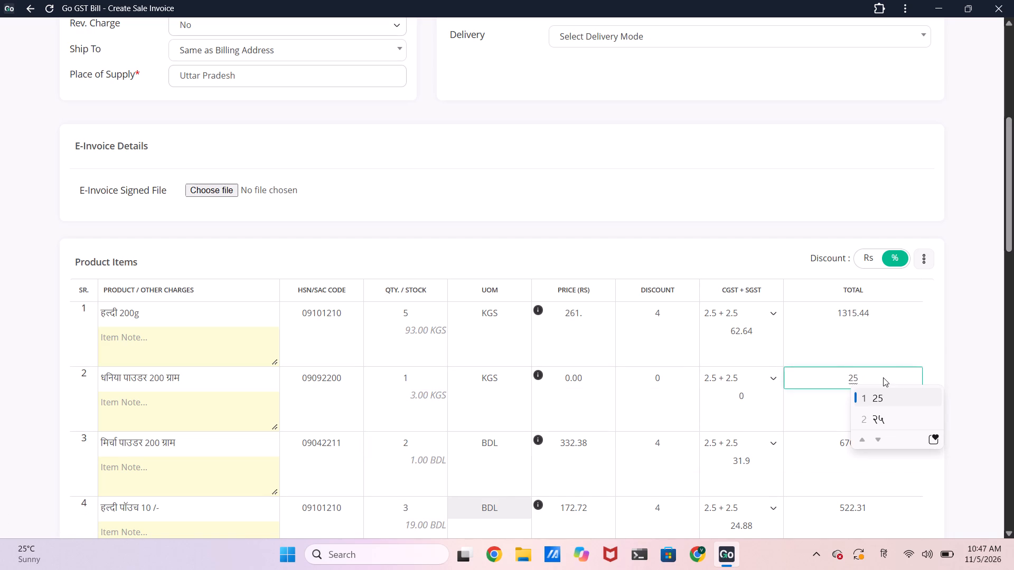
pyautogui.press('9')
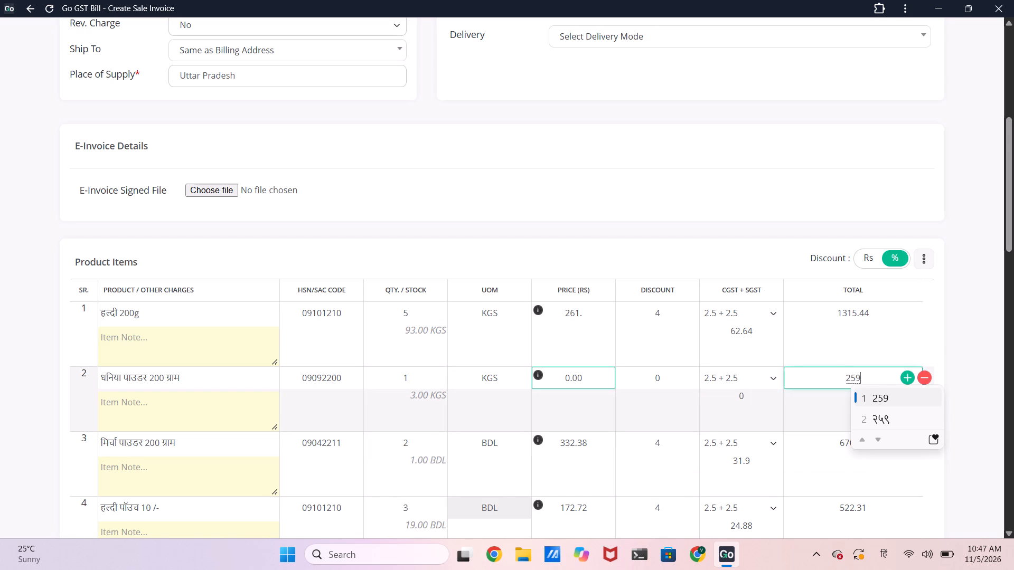
pyautogui.click(580, 373)
# Set the discount of item 2, धनिया पाउडर 200 ग्राम, to 4% and its quantity to 5.
pyautogui.click(651, 373)
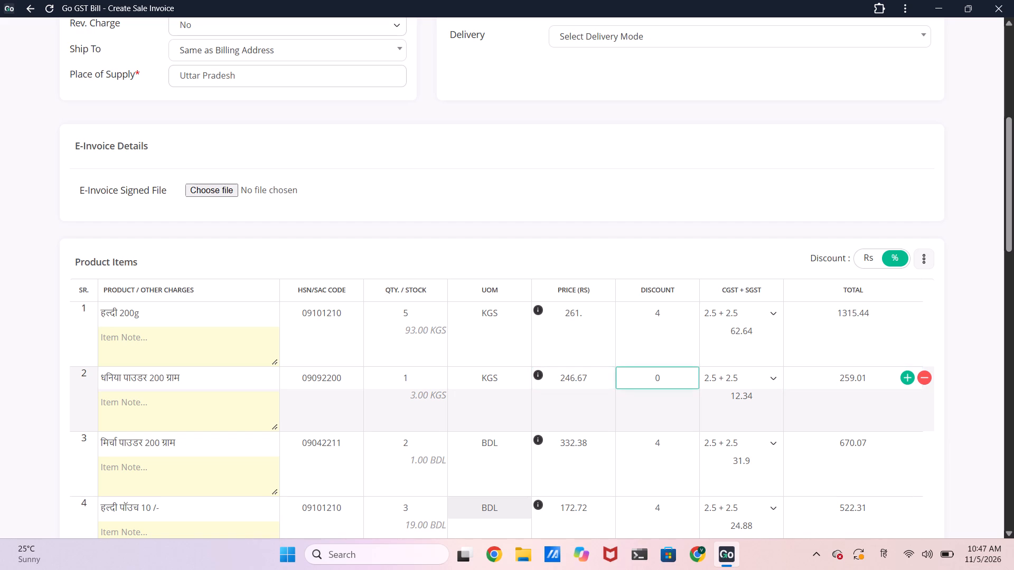
pyautogui.press('BackSpace')
pyautogui.press('Right')
pyautogui.press('BackSpace')
pyautogui.press('4')
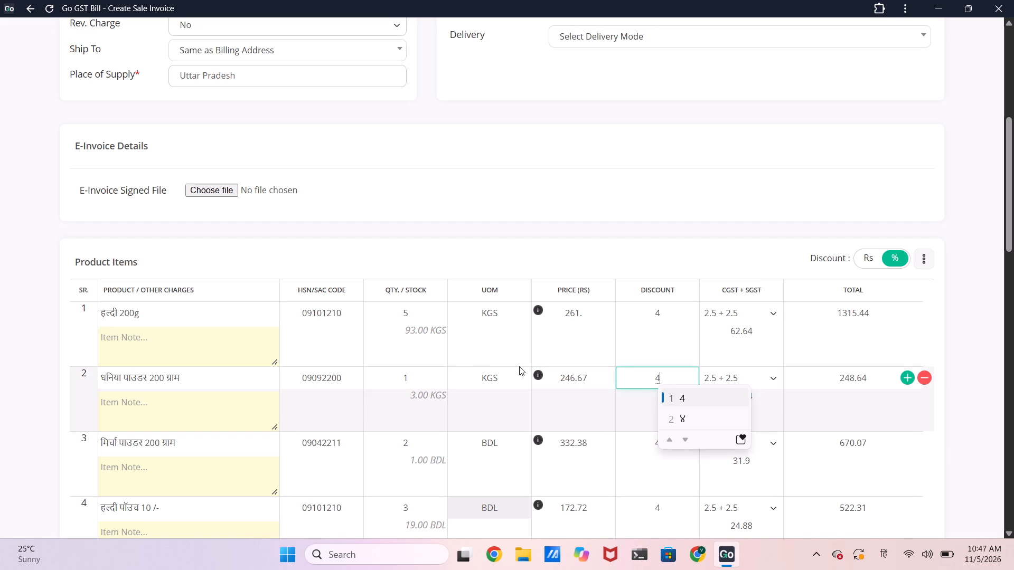
pyautogui.click(429, 375)
pyautogui.press('5')
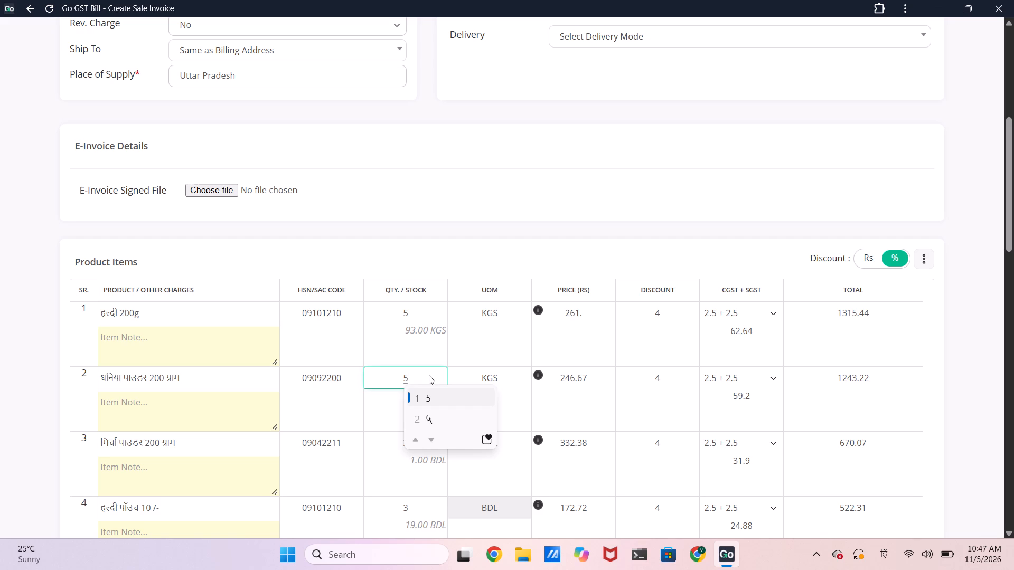
# Review the remaining product rows and the invoice's tax and grand total summary.
pyautogui.scroll(-6, 429, 375)
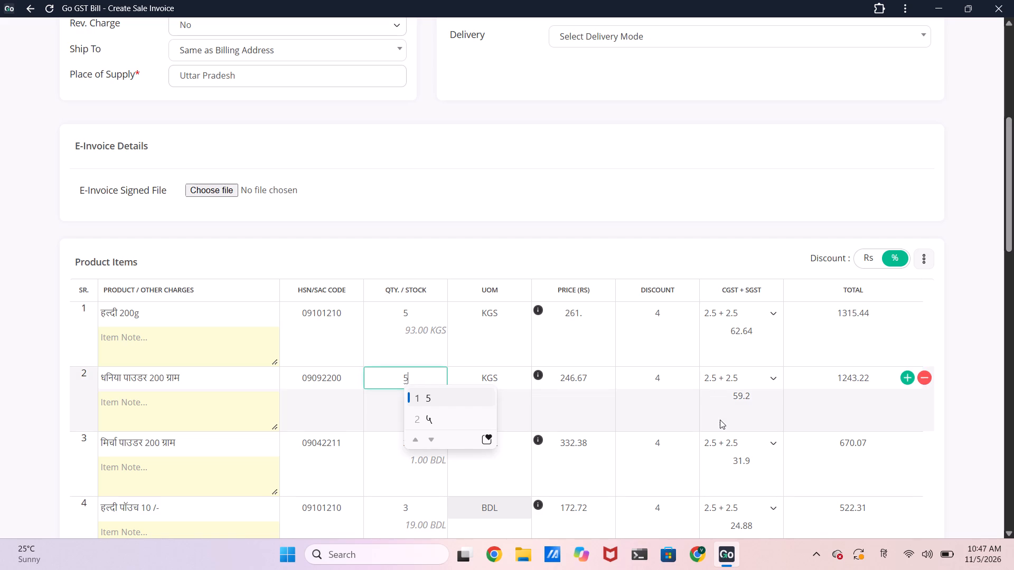
pyautogui.scroll(-7, 720, 420)
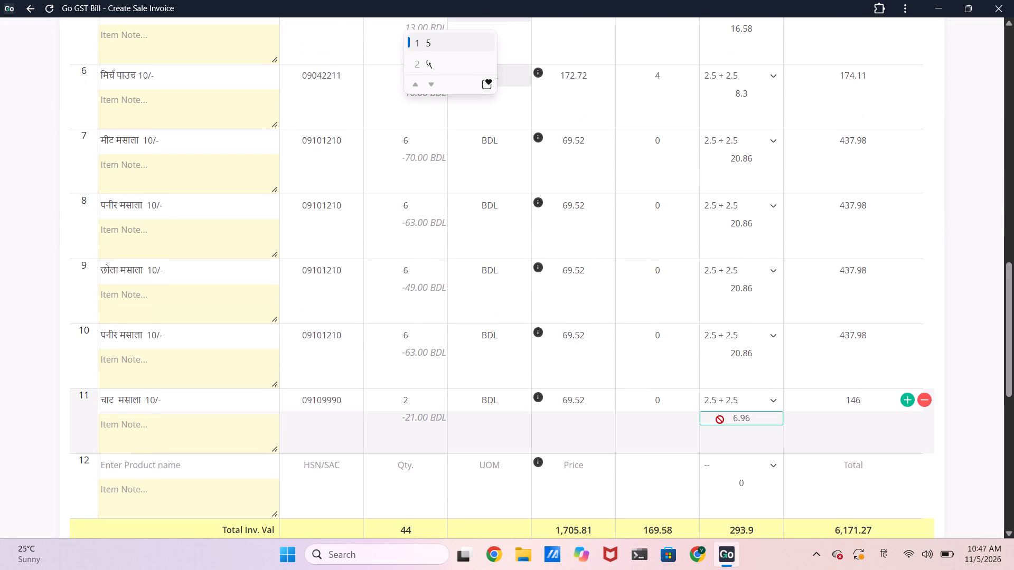
pyautogui.scroll(-3, 720, 420)
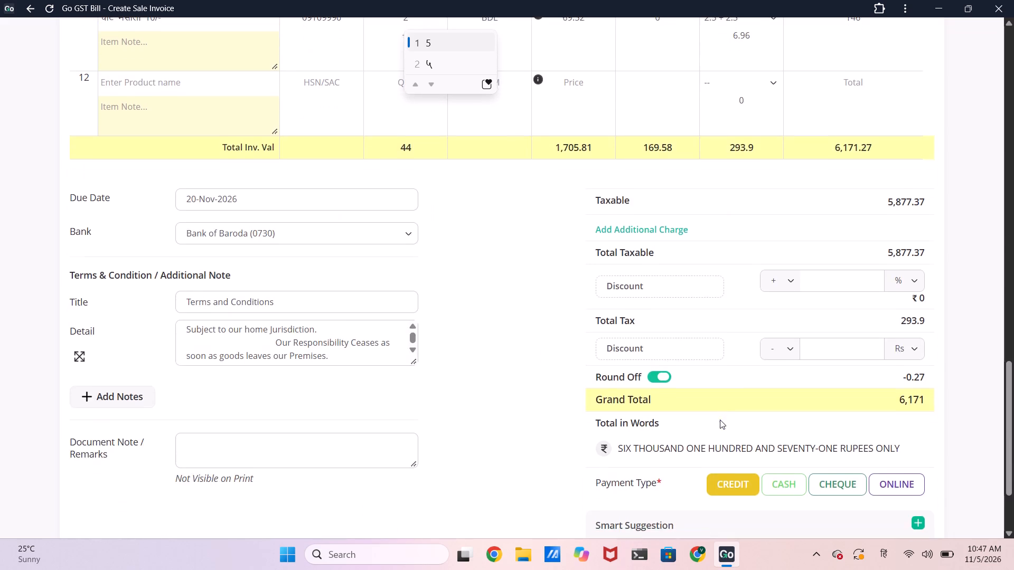
pyautogui.scroll(-1, 720, 420)
pyautogui.click(200, 222)
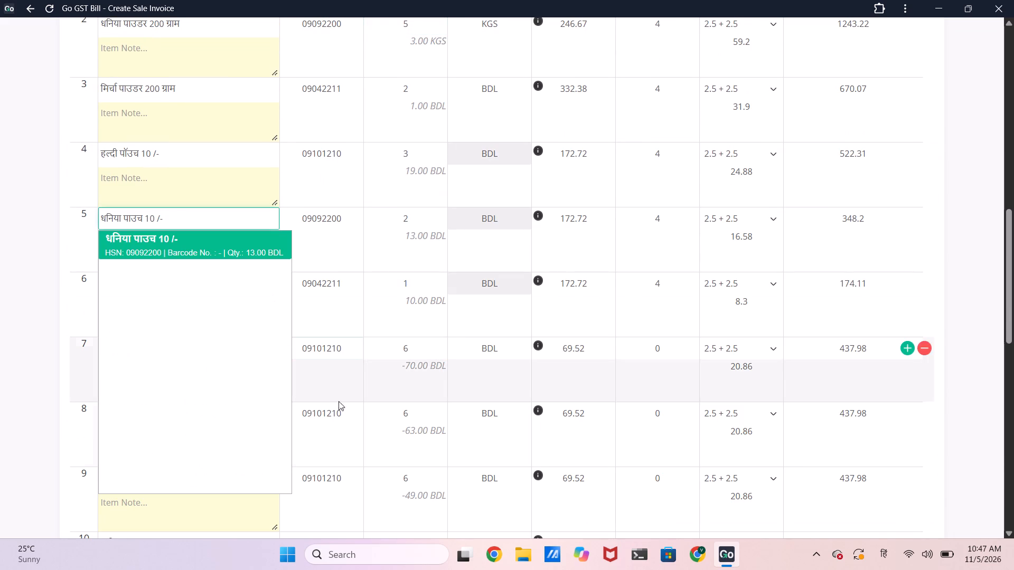
pyautogui.scroll(-8, 318, 493)
pyautogui.scroll(1, 146, 177)
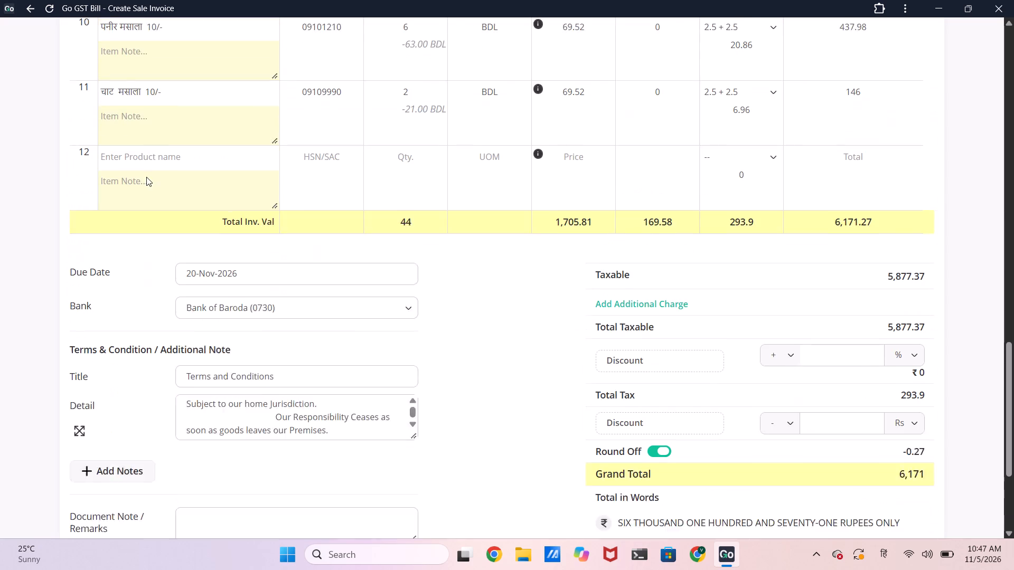
pyautogui.scroll(1, 146, 177)
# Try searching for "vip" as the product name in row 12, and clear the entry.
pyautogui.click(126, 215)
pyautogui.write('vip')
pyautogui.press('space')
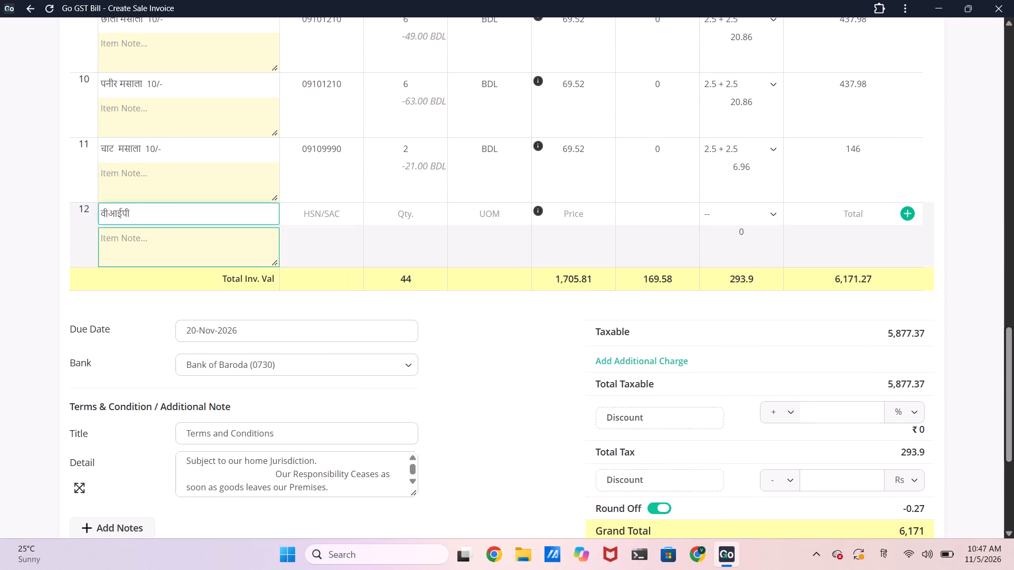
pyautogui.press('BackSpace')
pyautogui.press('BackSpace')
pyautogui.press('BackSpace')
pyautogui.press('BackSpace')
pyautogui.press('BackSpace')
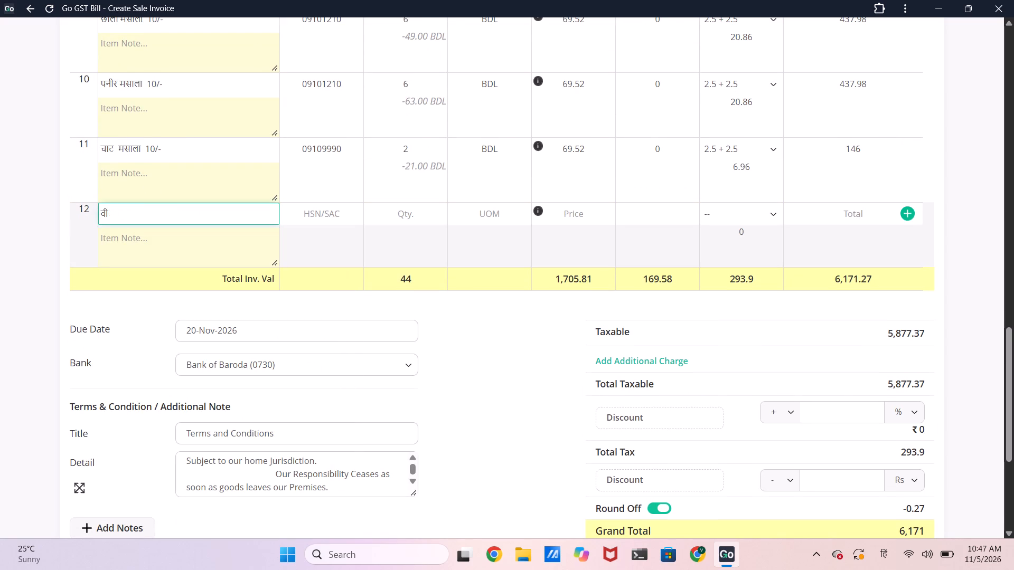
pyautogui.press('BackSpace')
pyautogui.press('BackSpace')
# Search for गरम in row 12 and add VIP गरम मसाला 50 g as the product.
pyautogui.press('g')
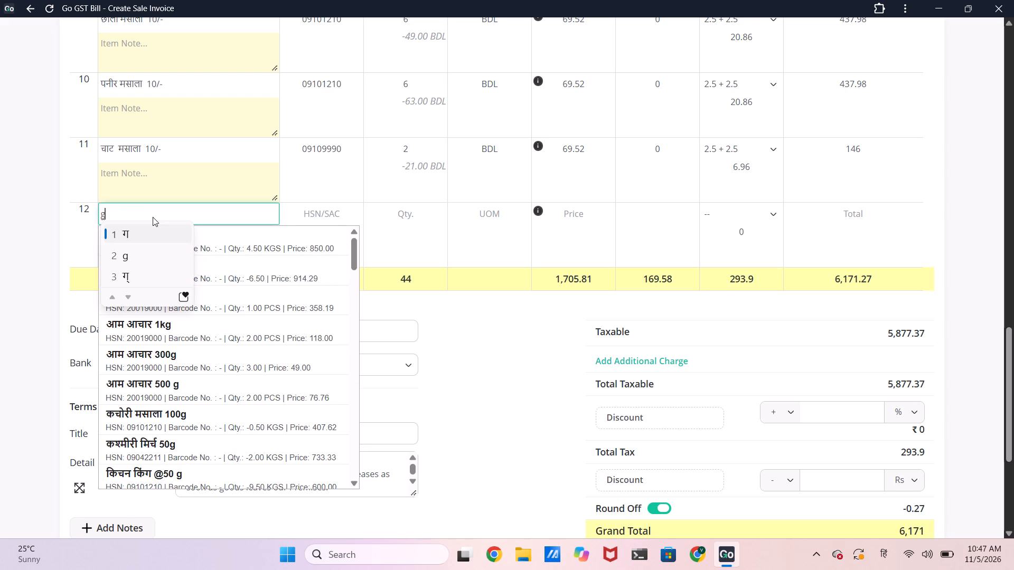
pyautogui.write('aram')
pyautogui.press('space')
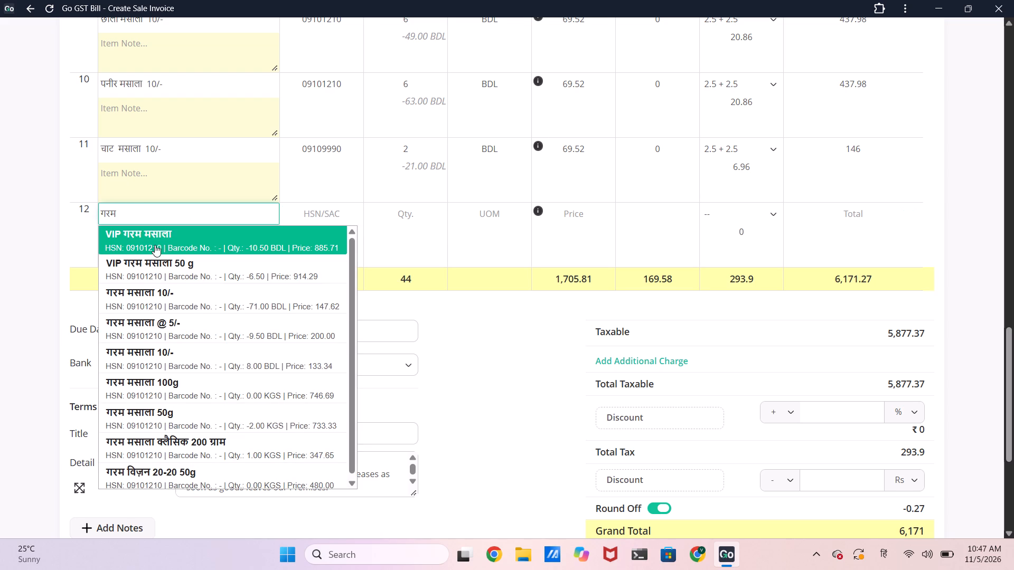
pyautogui.click(161, 256)
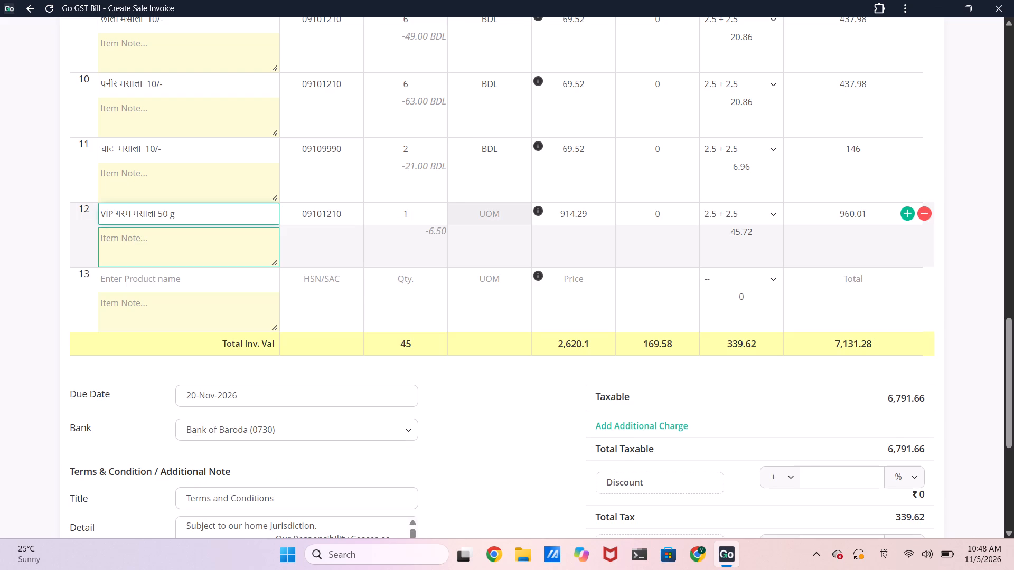
# Search for पनीर in row 13 and add पनीर मसाला 50g as the product.
pyautogui.click(159, 280)
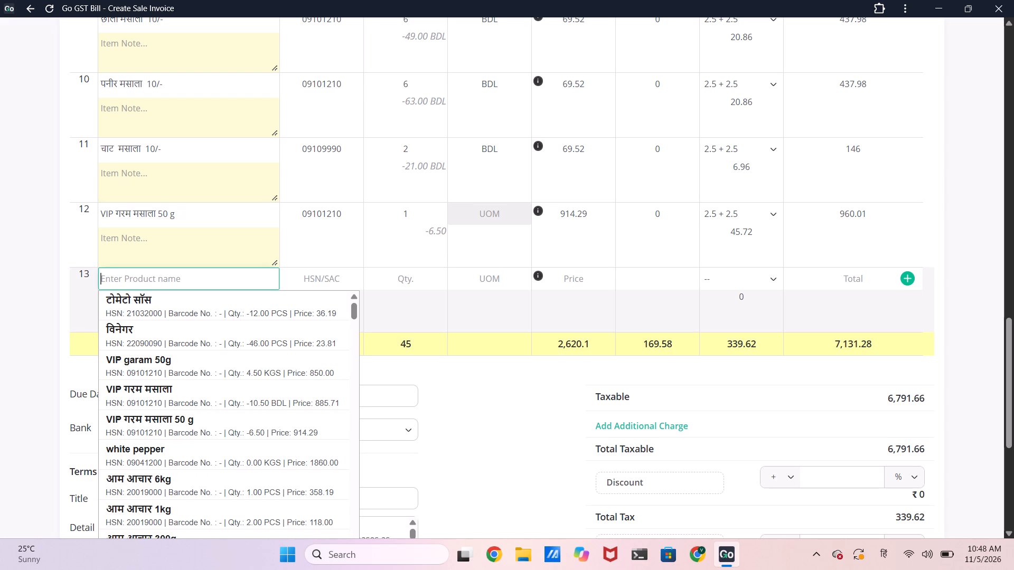
pyautogui.write('pa')
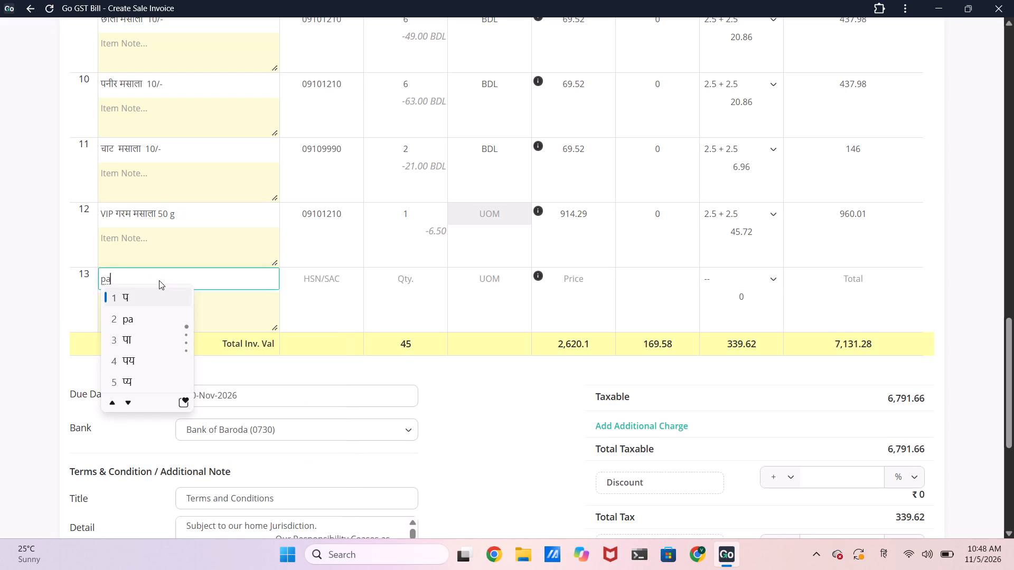
pyautogui.write('neer')
pyautogui.press('space')
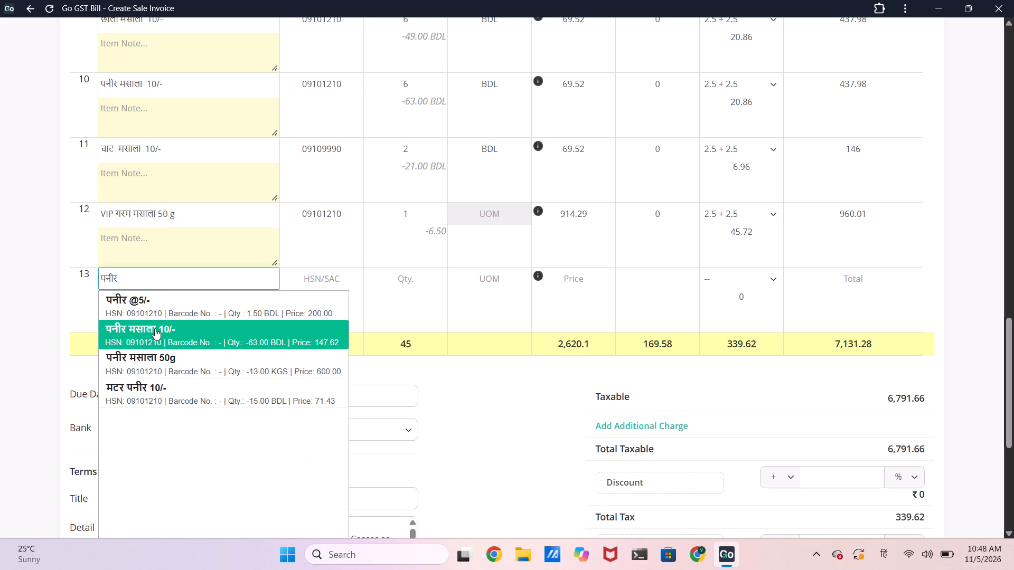
pyautogui.click(158, 359)
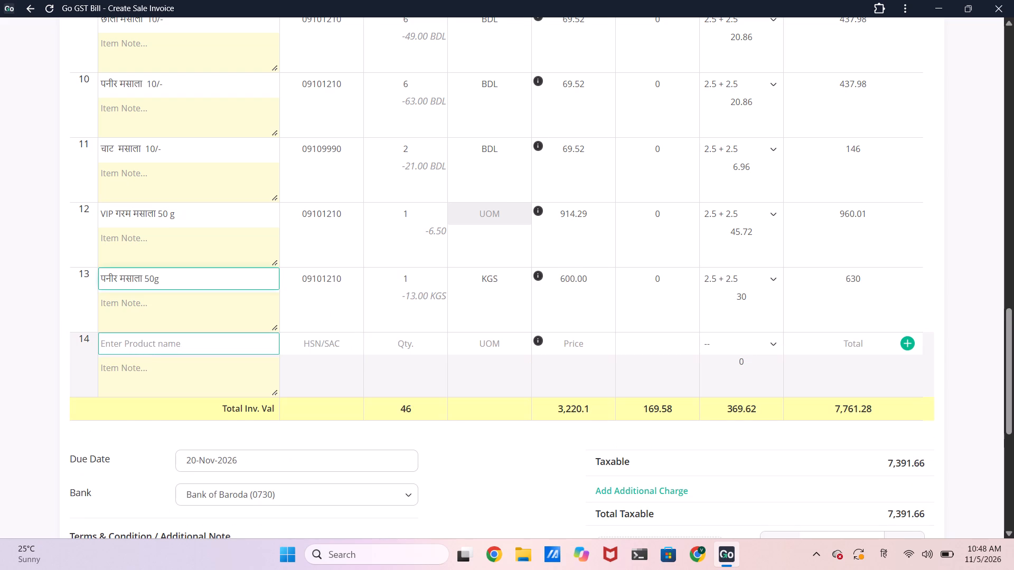
# Search for मीट in row 14 and add मीट मसाला 50 ग्राम as the product.
pyautogui.click(154, 346)
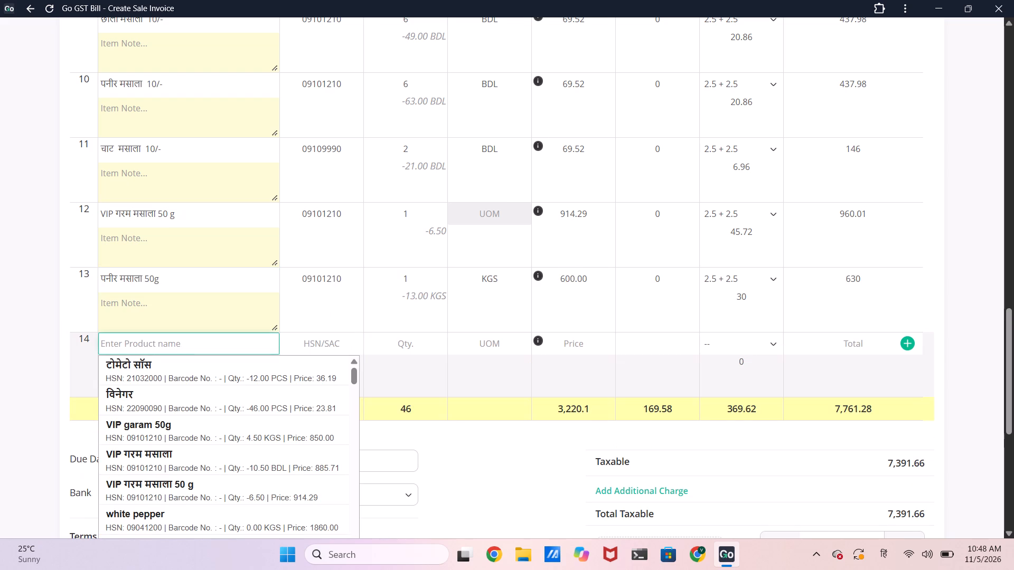
pyautogui.write('meat')
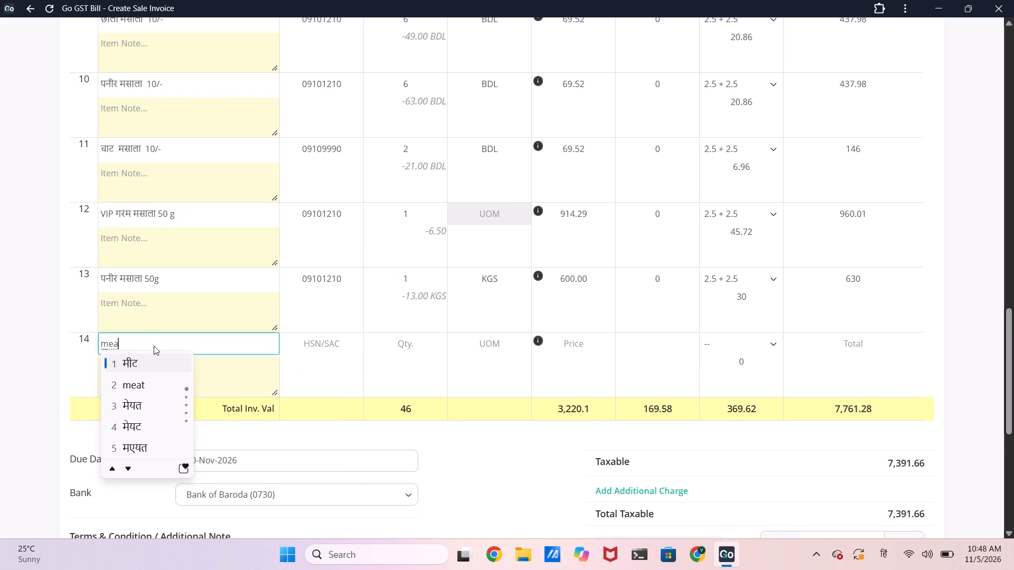
pyautogui.press('space')
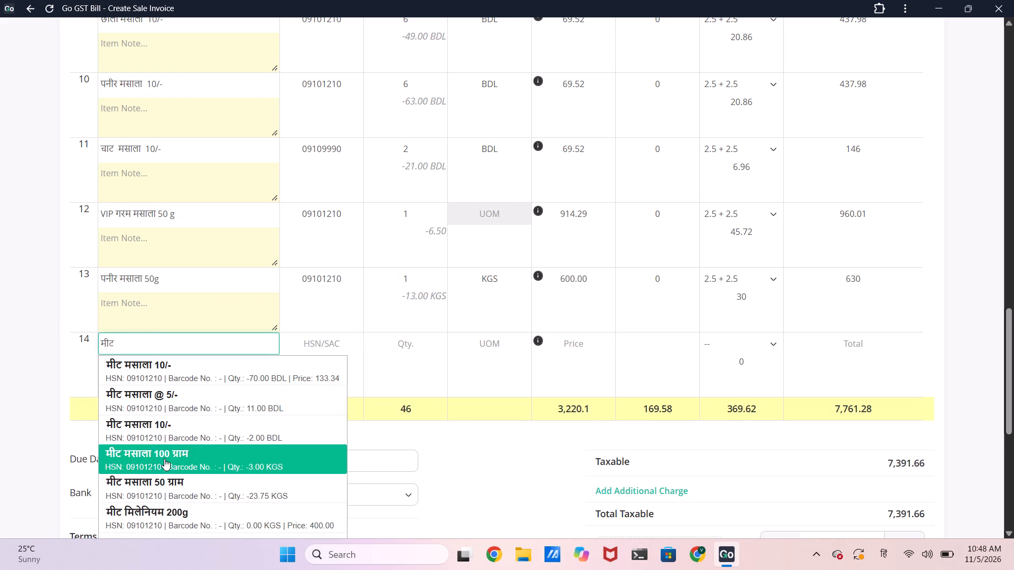
pyautogui.click(167, 480)
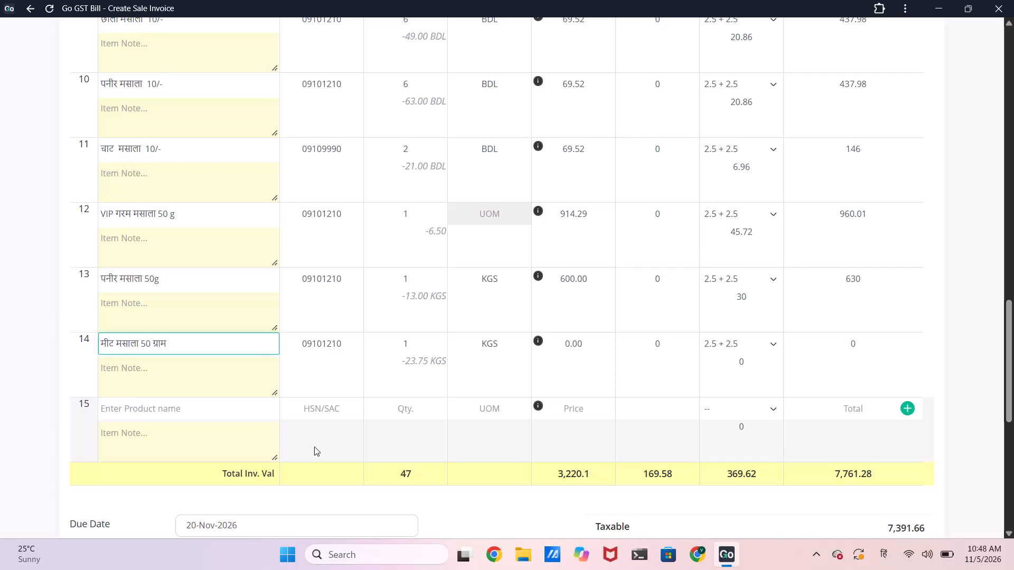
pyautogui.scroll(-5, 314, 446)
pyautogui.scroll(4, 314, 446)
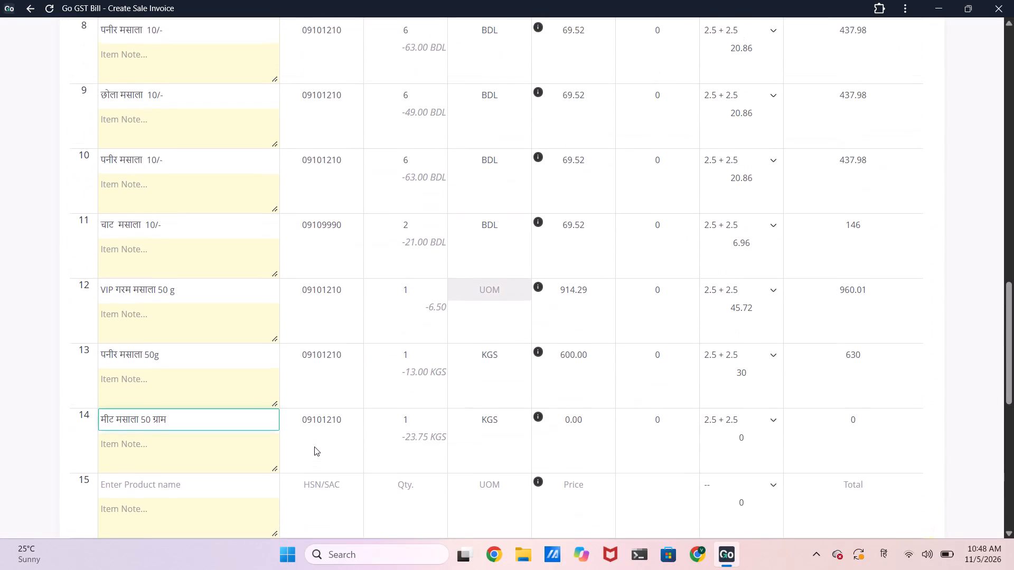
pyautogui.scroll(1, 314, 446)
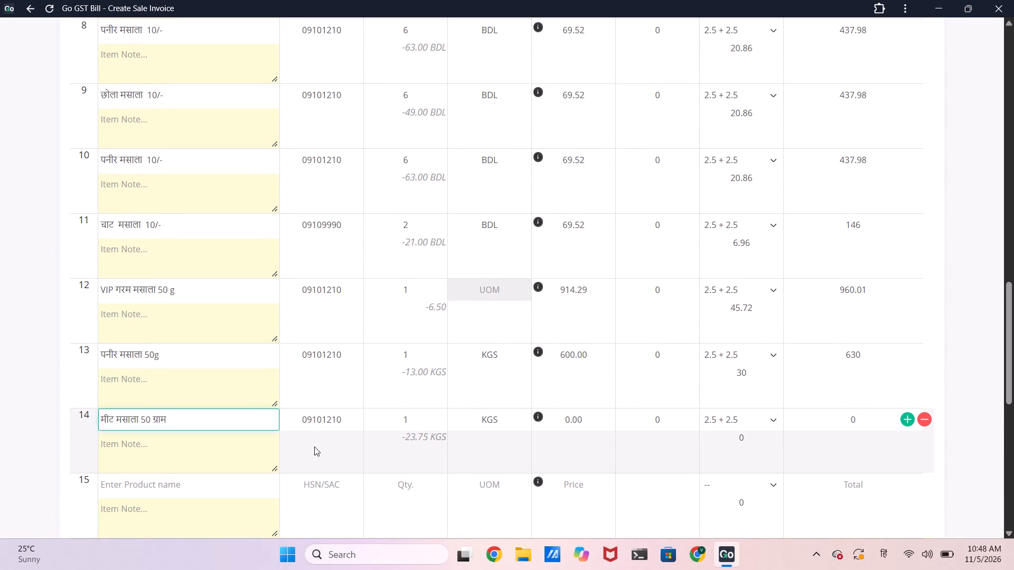
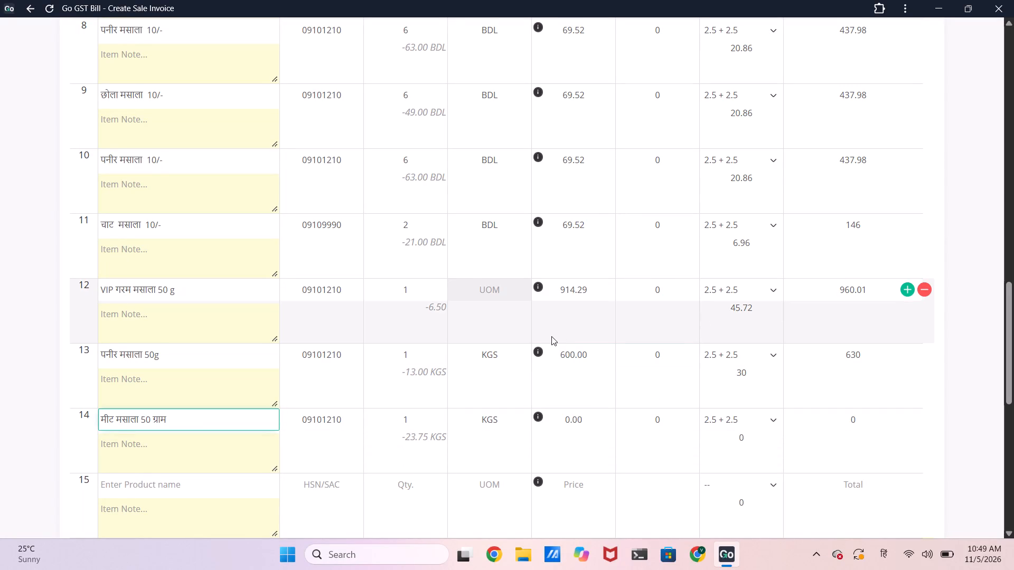
# Set the total of मीट मसाला 50 ग्राम in row 14 to 750.
pyautogui.click(866, 414)
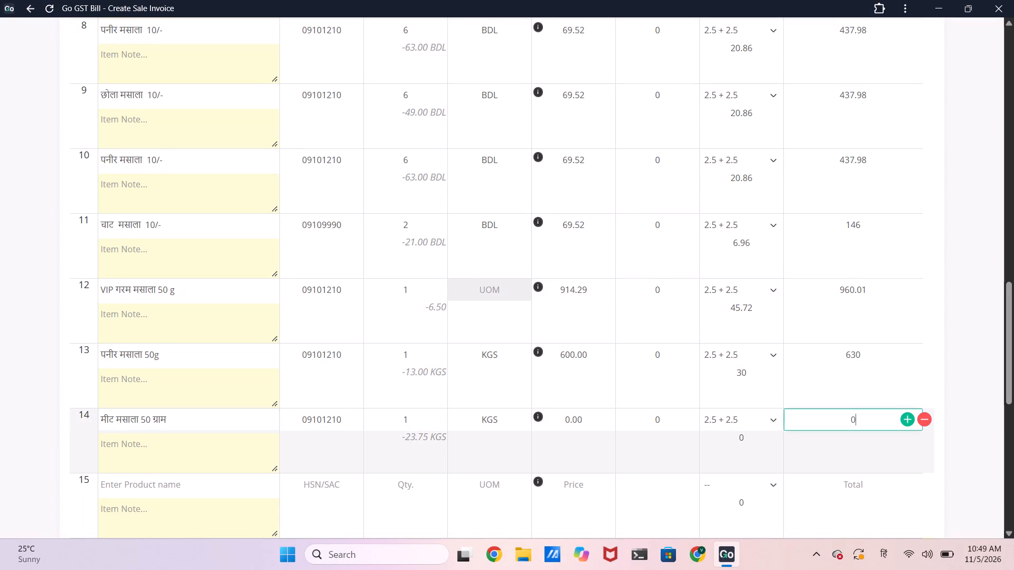
pyautogui.press('BackSpace')
pyautogui.write('750')
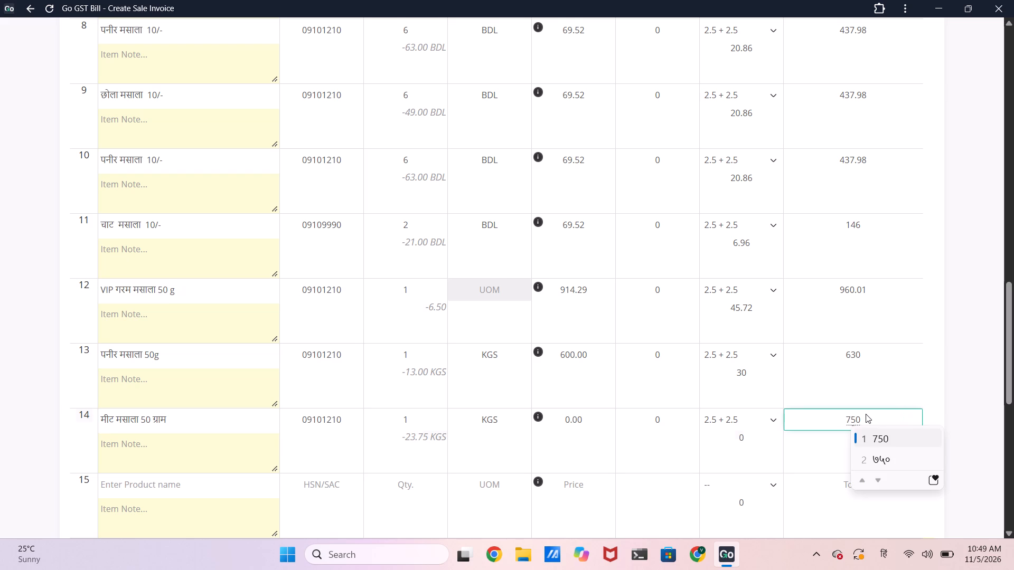
# Set the total of पनीर मसाला 50g in row 13 to 825.
pyautogui.click(874, 354)
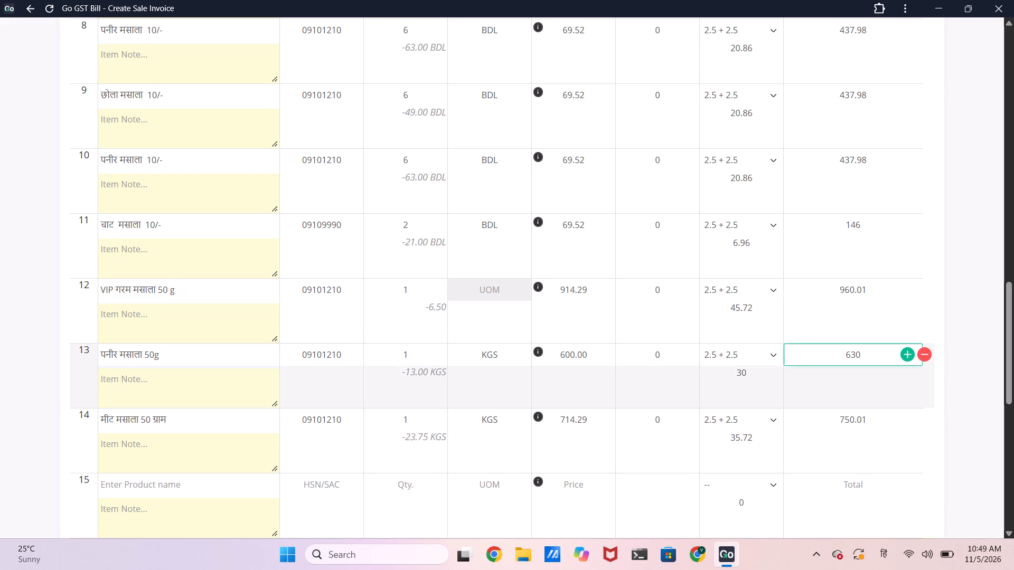
pyautogui.press('BackSpace')
pyautogui.press('BackSpace')
pyautogui.press('BackSpace')
pyautogui.write('85')
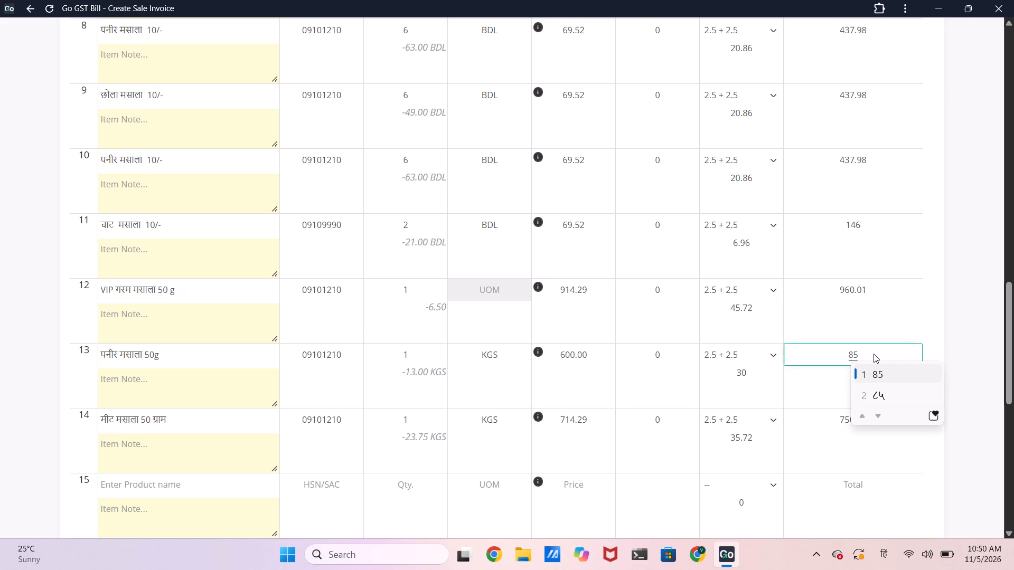
pyautogui.press('BackSpace')
pyautogui.write('25')
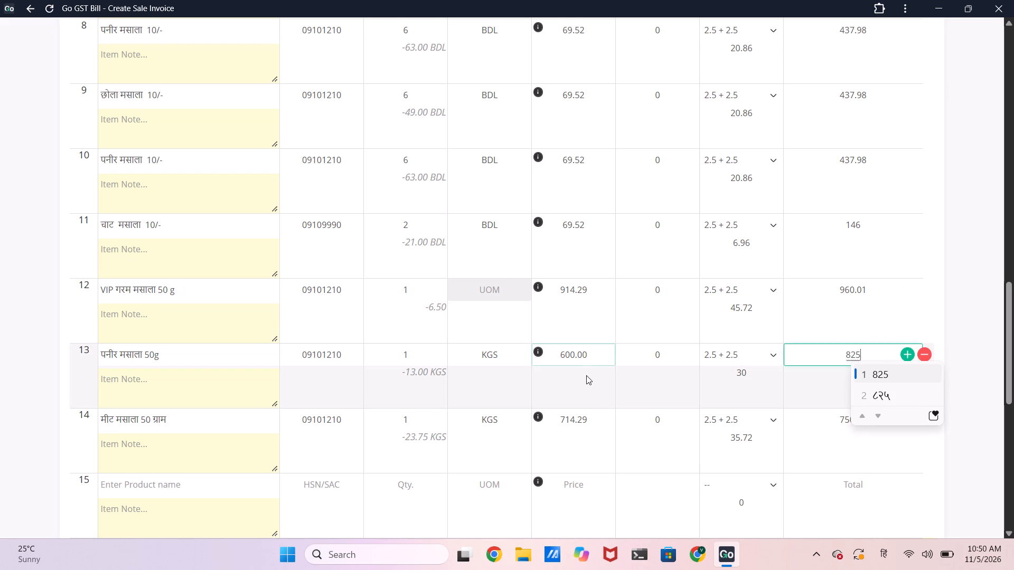
pyautogui.click(597, 359)
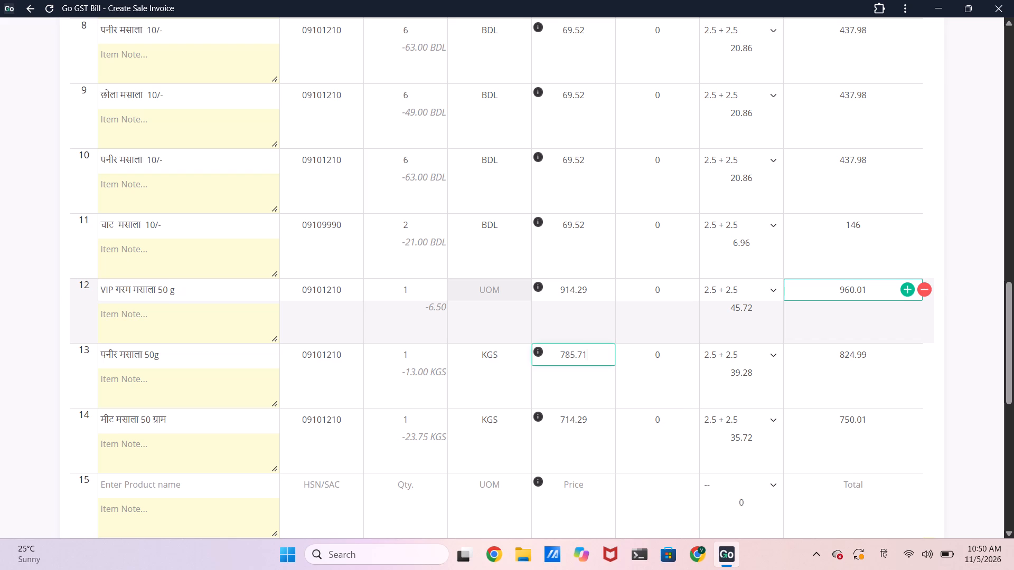
# Check the invoice's totals and item rows, and save the sale invoice for Jai Maa Vaibhav Laxmi General Stores.
pyautogui.scroll(-4, 815, 260)
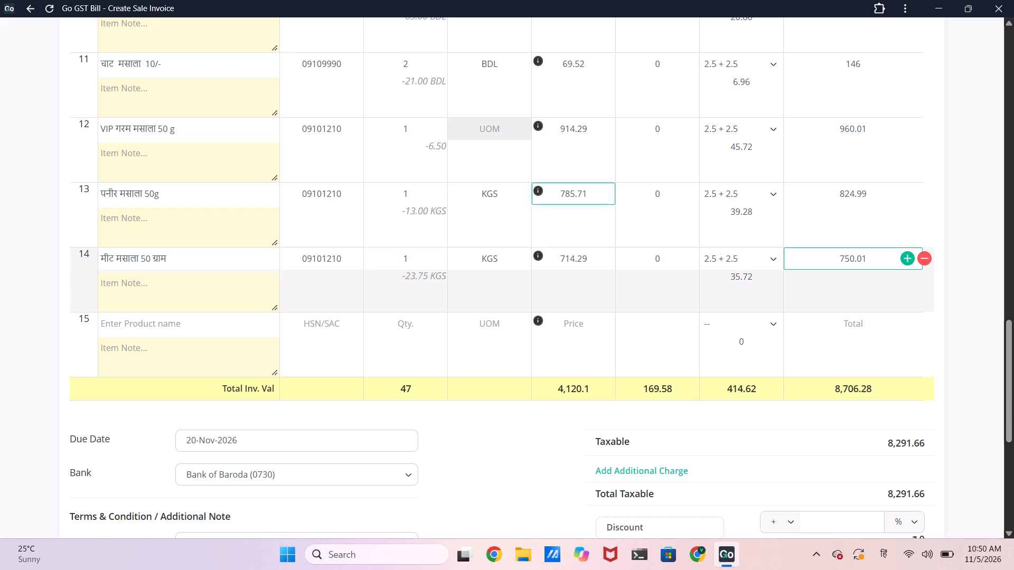
pyautogui.scroll(-7, 815, 260)
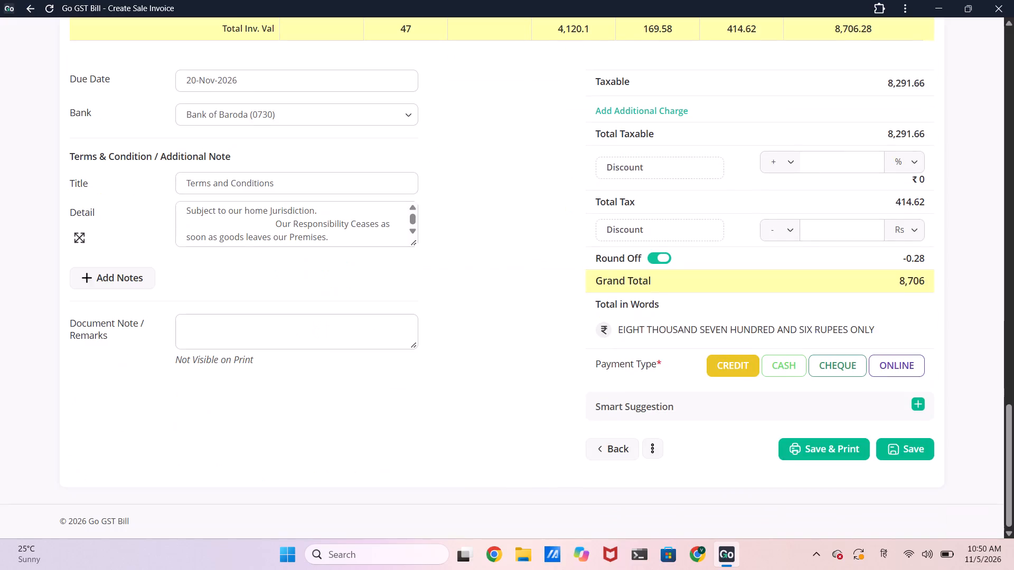
pyautogui.scroll(7, 815, 260)
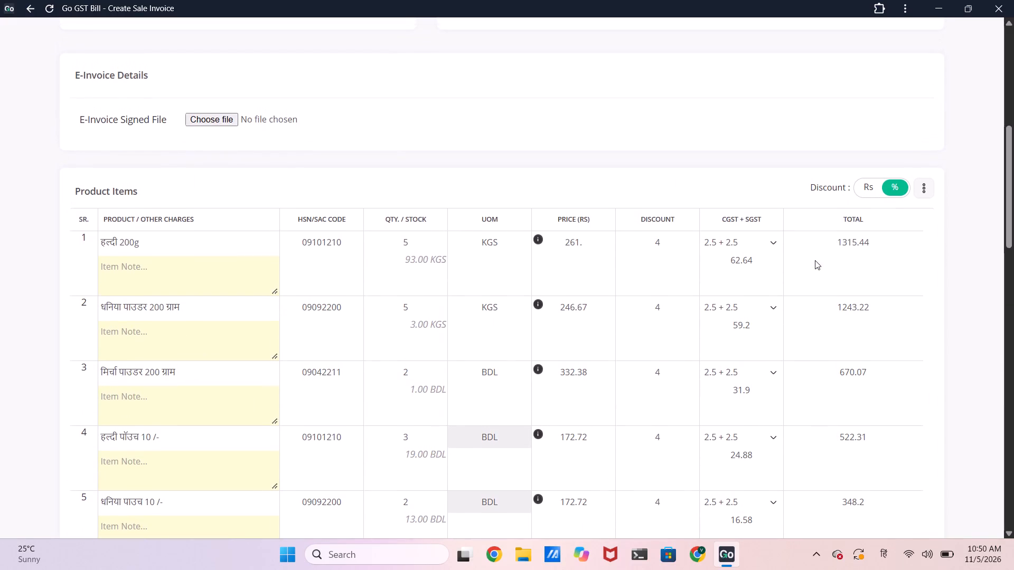
pyautogui.press('Return')
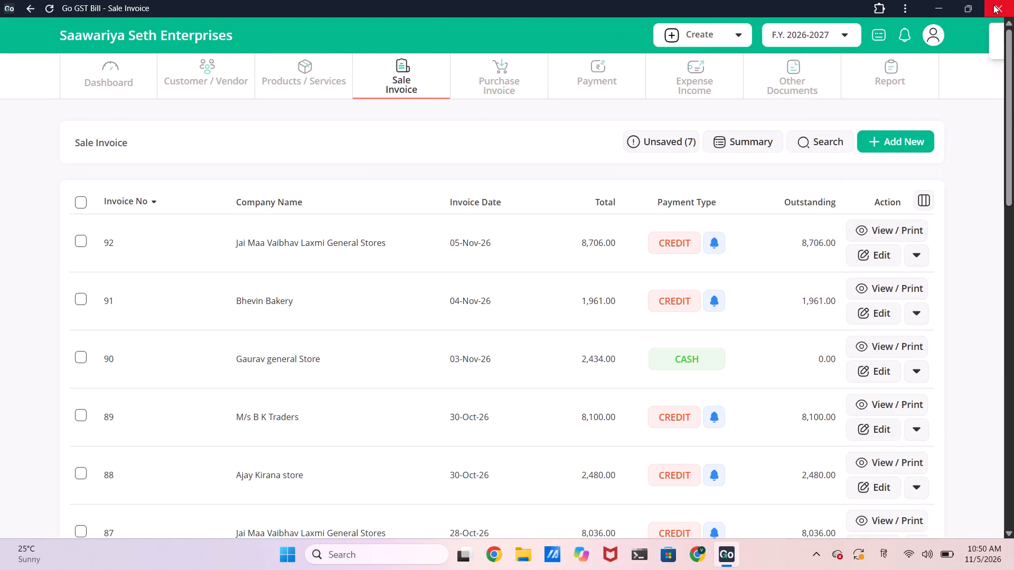
# Print the original copy of invoice 91 for Bhevin Bakery on the HP LaserJet 1018.
pyautogui.click(881, 288)
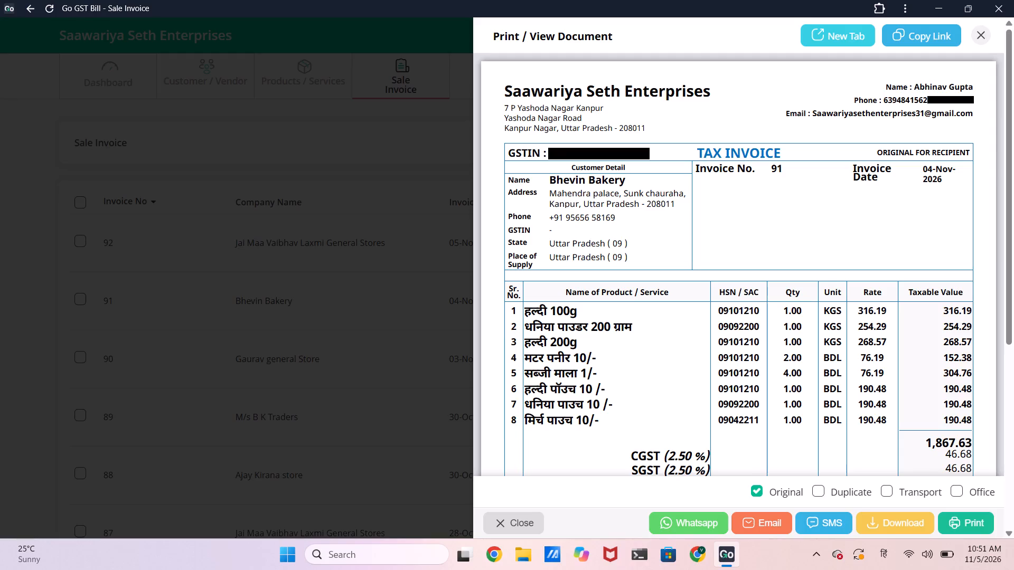
pyautogui.click(977, 514)
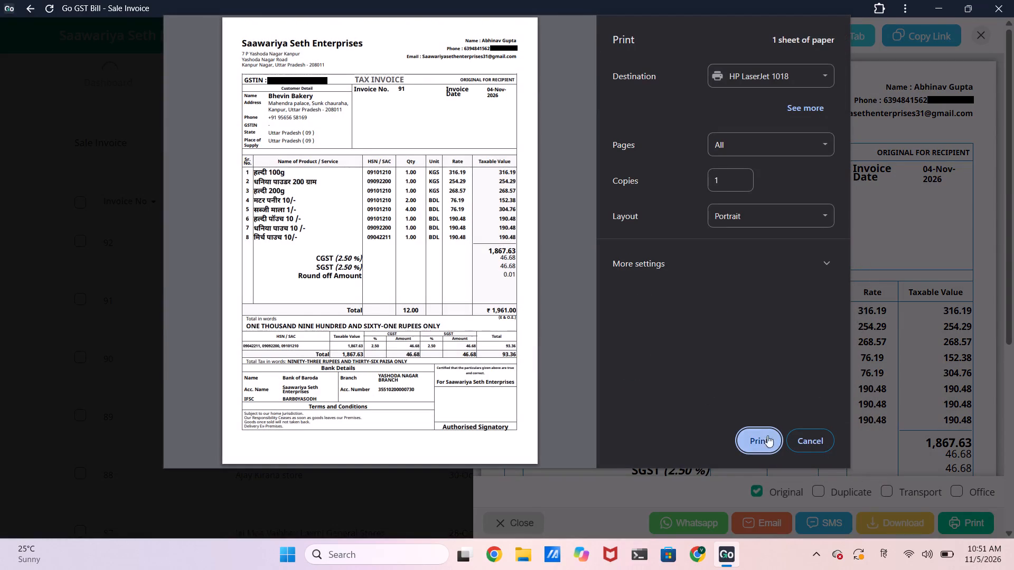
pyautogui.click(760, 435)
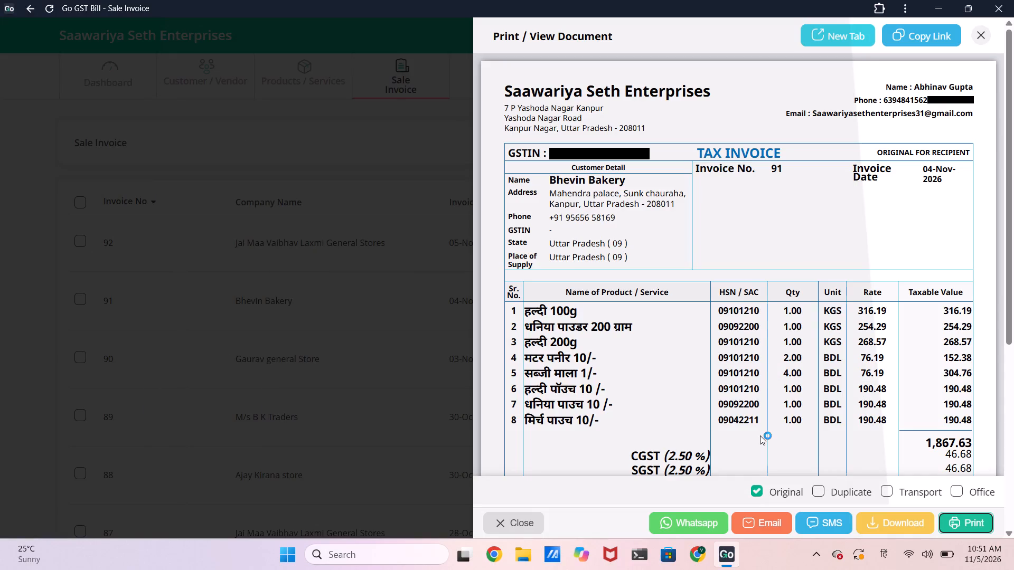
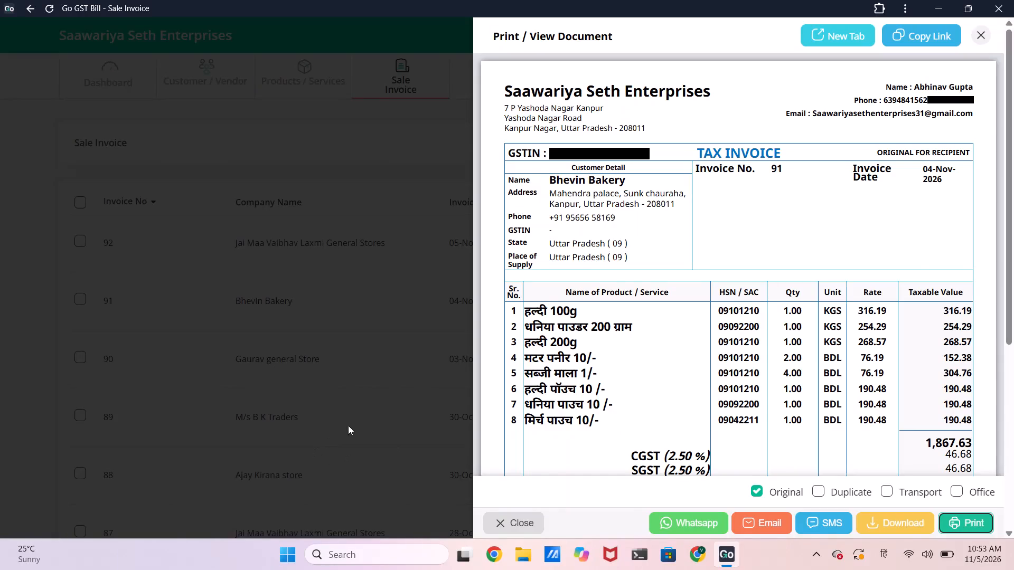
# Close the print preview of invoice 91 and return to the sale invoice list.
pyautogui.click(362, 415)
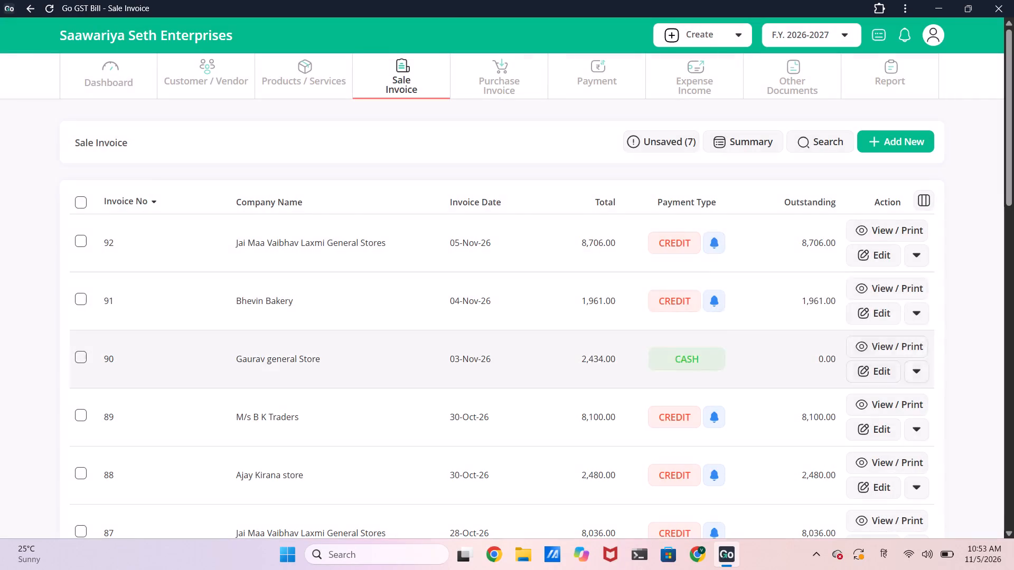
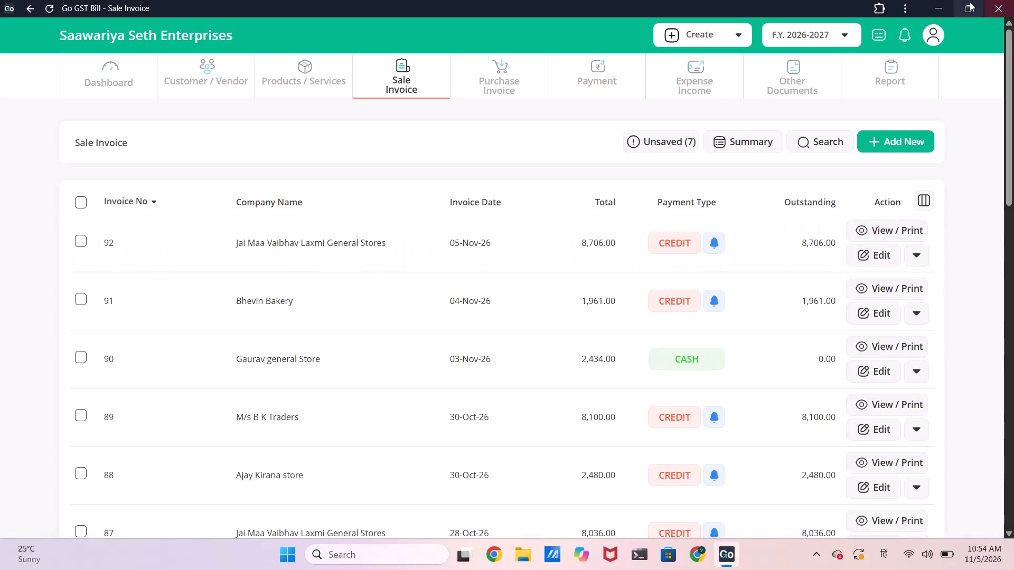
# Minimise the billing window to reach the desktop and choose Shut down as the Windows power action.
pyautogui.click(941, 4)
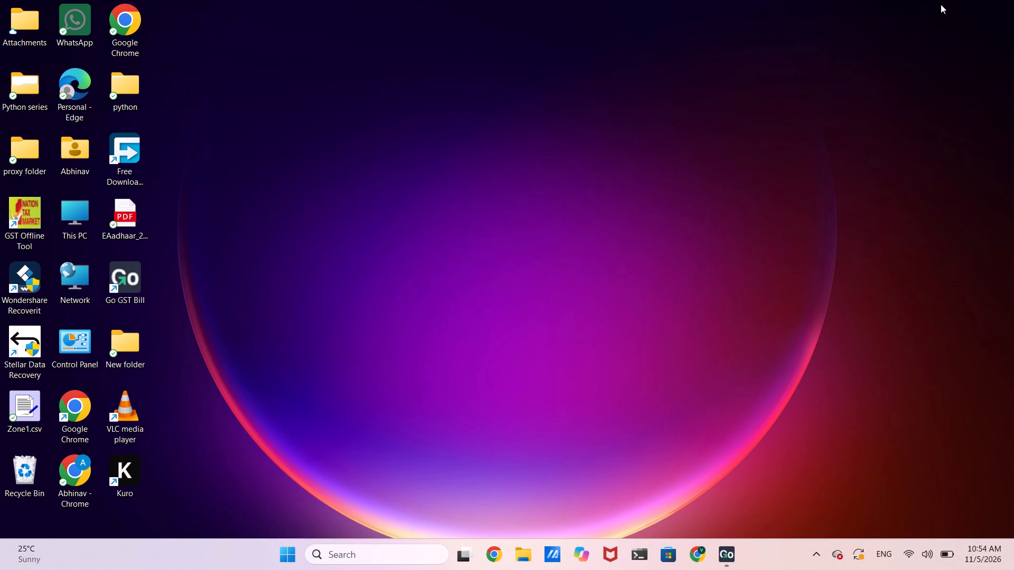
pyautogui.hotkey('alt', 'F4')
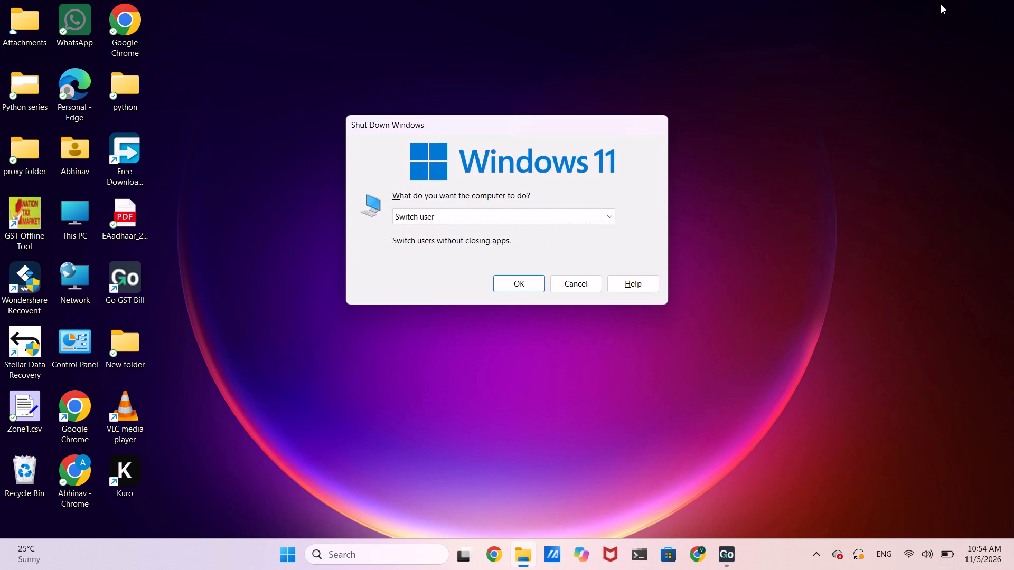
pyautogui.press('Down')
pyautogui.press('Down')
pyautogui.press('Down')
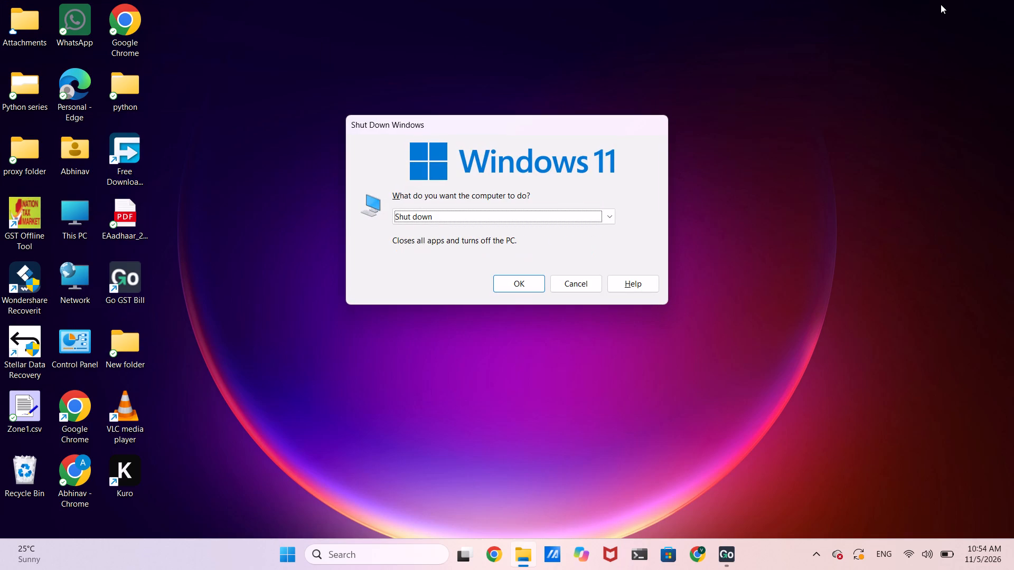